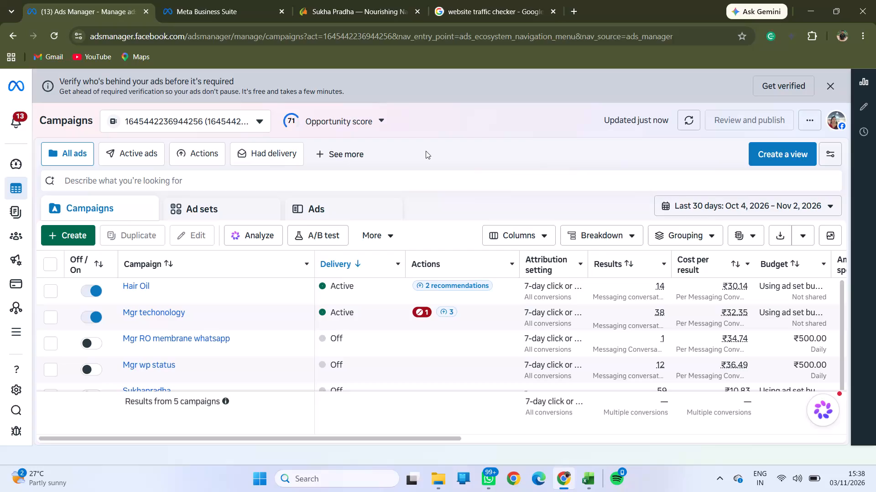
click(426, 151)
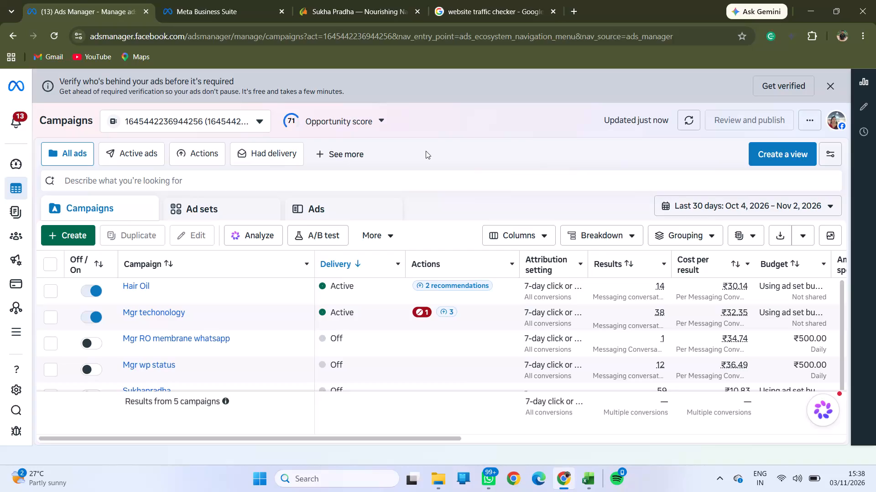
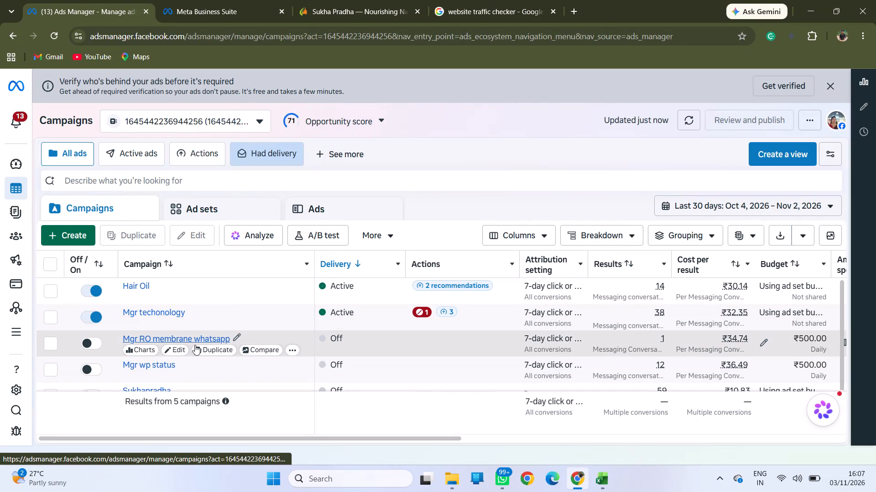
Open the Mgr RO membrane whatsapp campaign for editing.
click(179, 347)
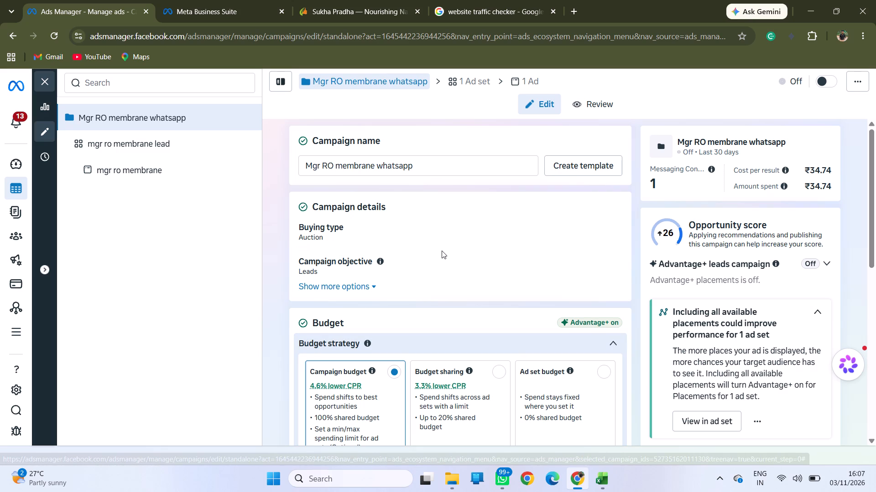
Review the Mgr RO membrane whatsapp campaign's settings, including its budget strategy, bid strategy, A/B test and special ad categories.
scroll(442, 251, down, 4)
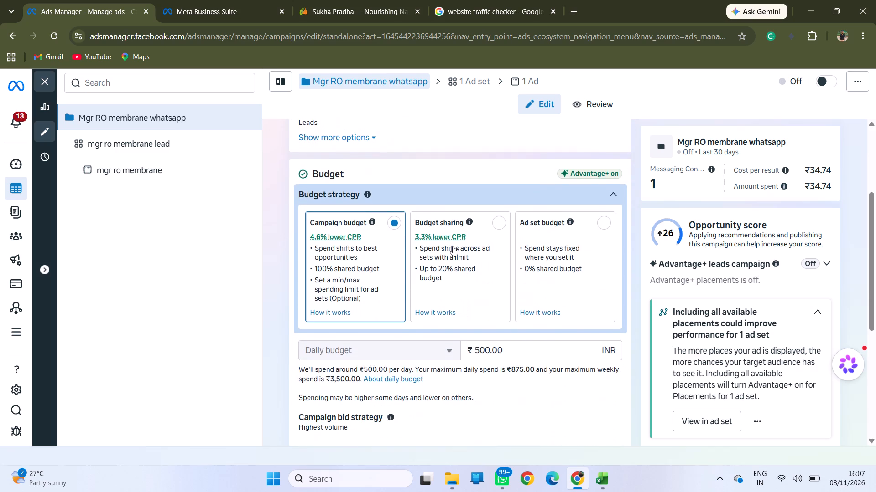
scroll(453, 246, down, 8)
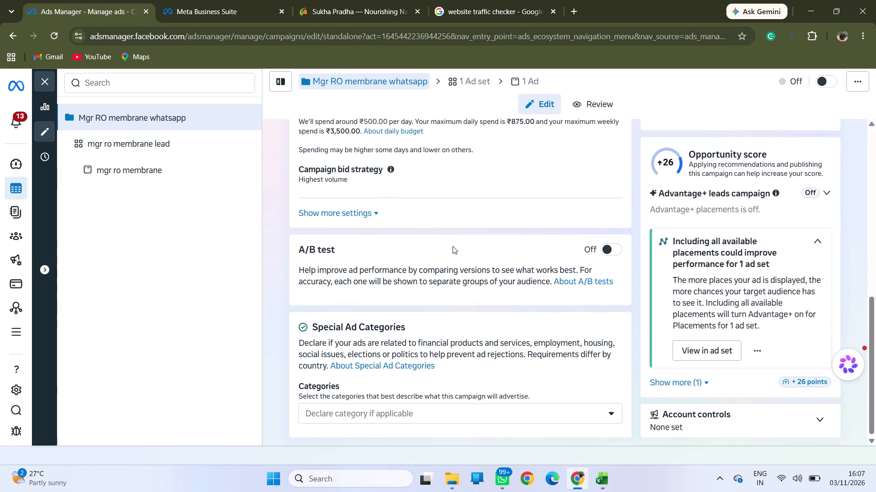
scroll(453, 246, down, 7)
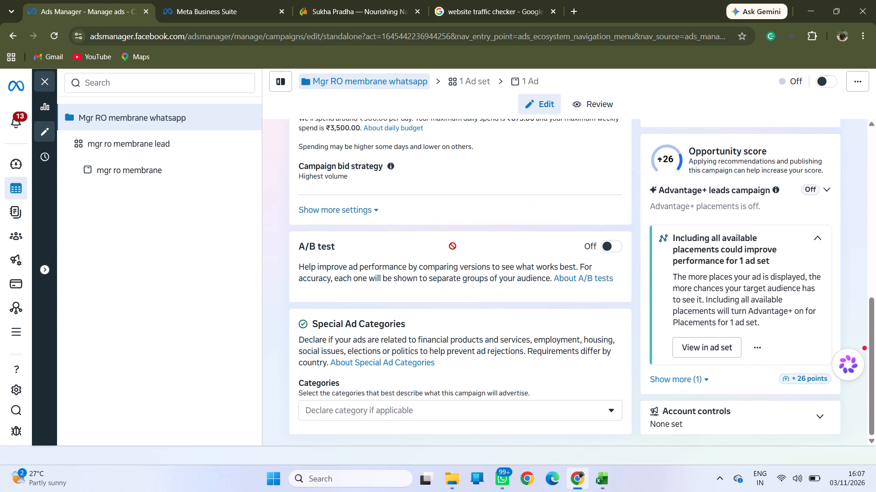
scroll(453, 246, down, 3)
scroll(453, 246, up, 1)
scroll(453, 246, down, 3)
Open the mgr ro membrane lead ad set and review its conversion settings, WhatsApp message destination, performance goal and value rules.
click(474, 82)
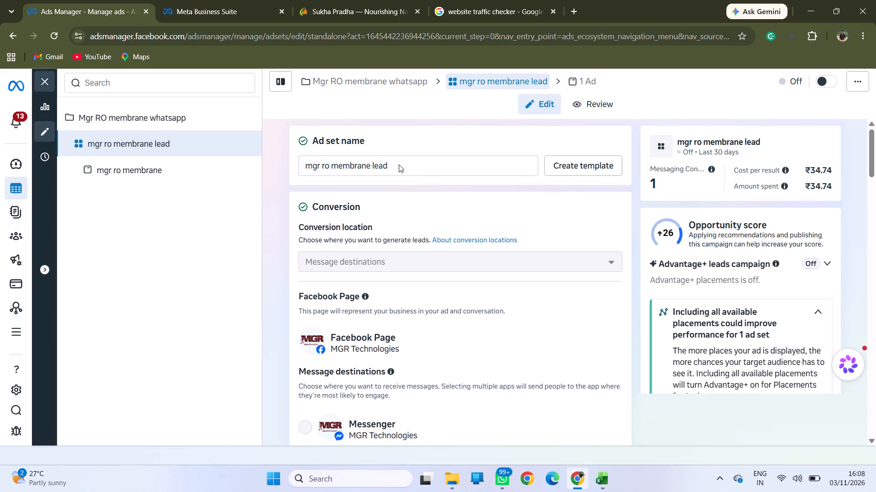
scroll(388, 270, down, 6)
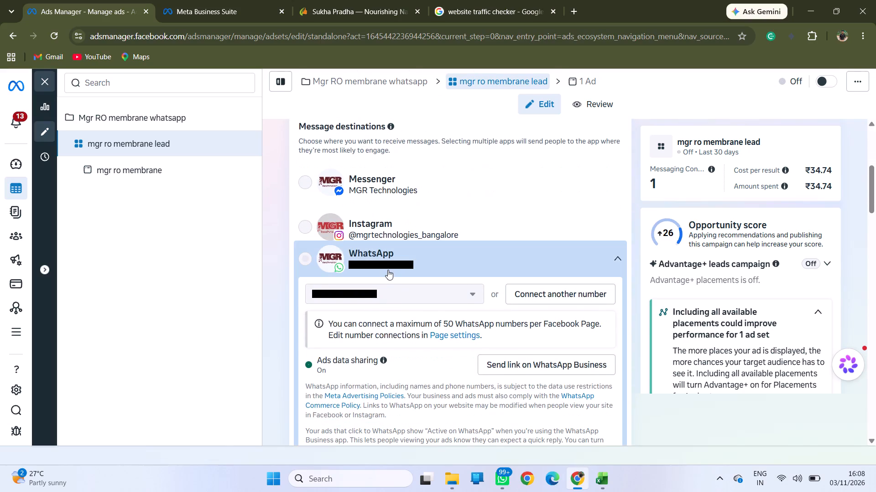
click(304, 256)
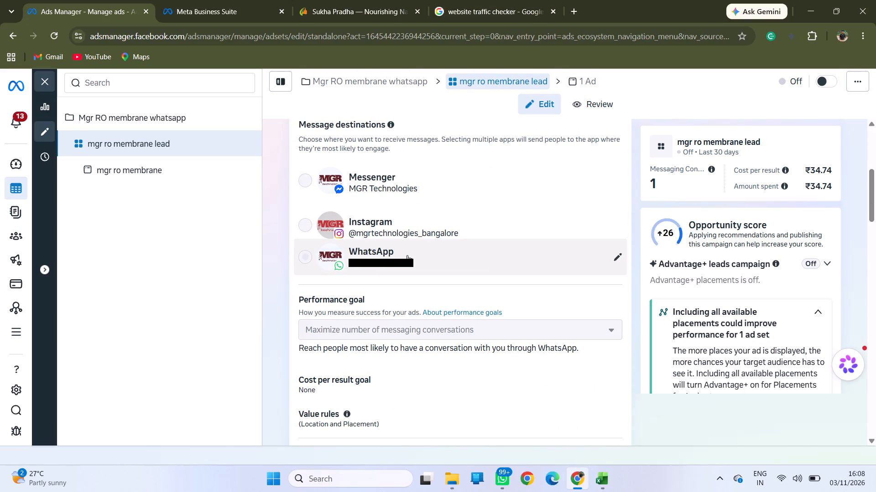
scroll(365, 320, down, 5)
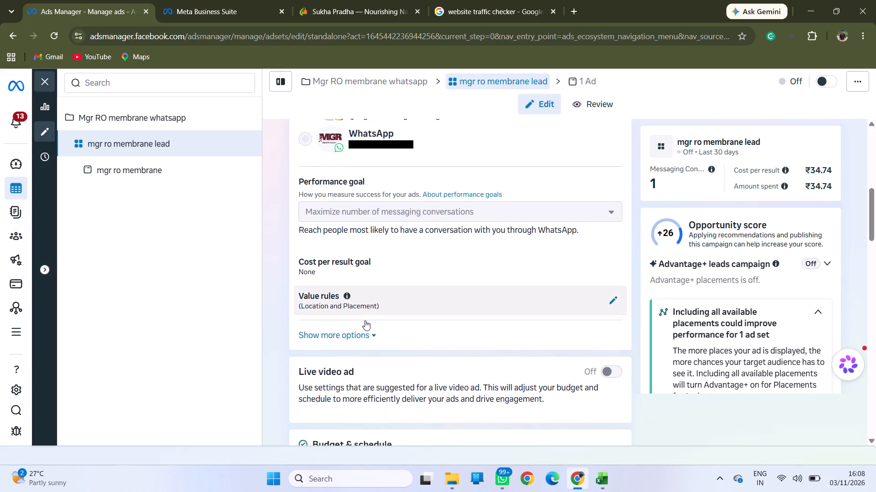
scroll(365, 320, down, 3)
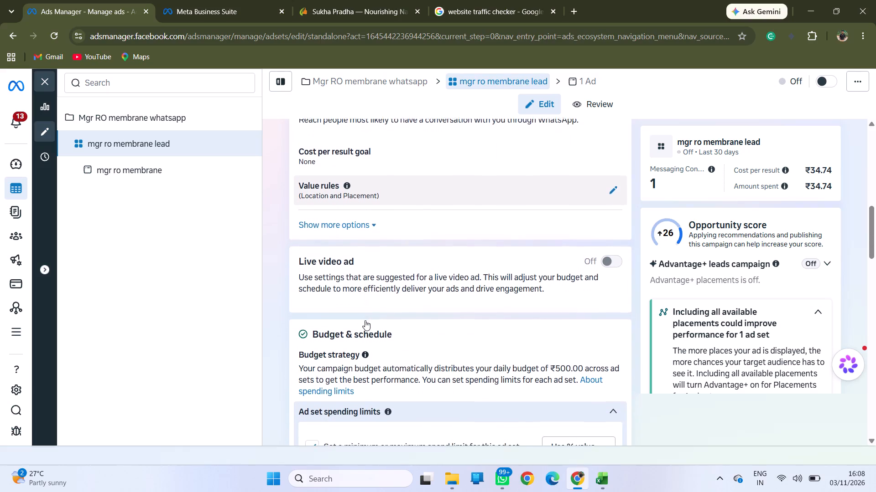
Turn off the minimum or maximum spend limit for the ad set and collapse the ad set spending limits.
scroll(365, 320, down, 7)
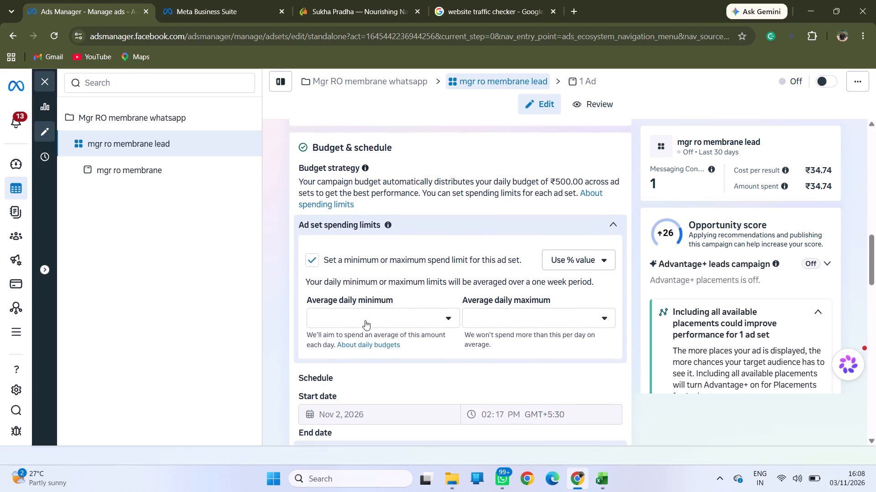
scroll(365, 320, down, 2)
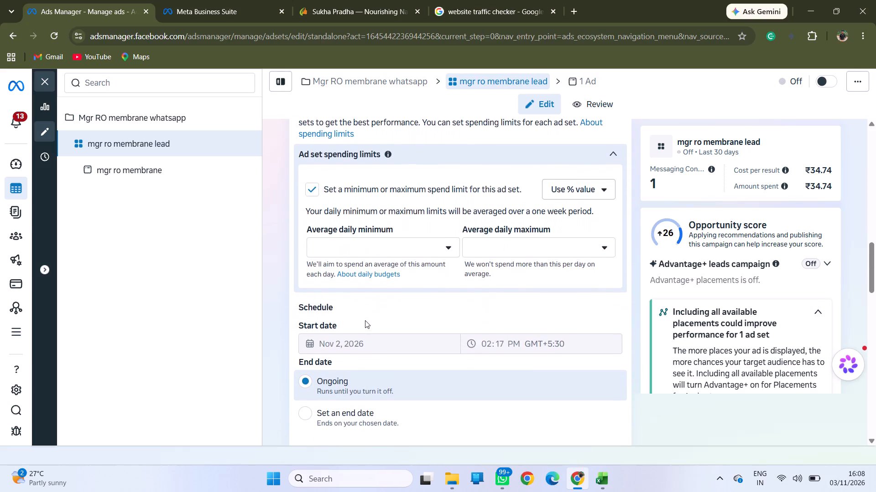
click(311, 190)
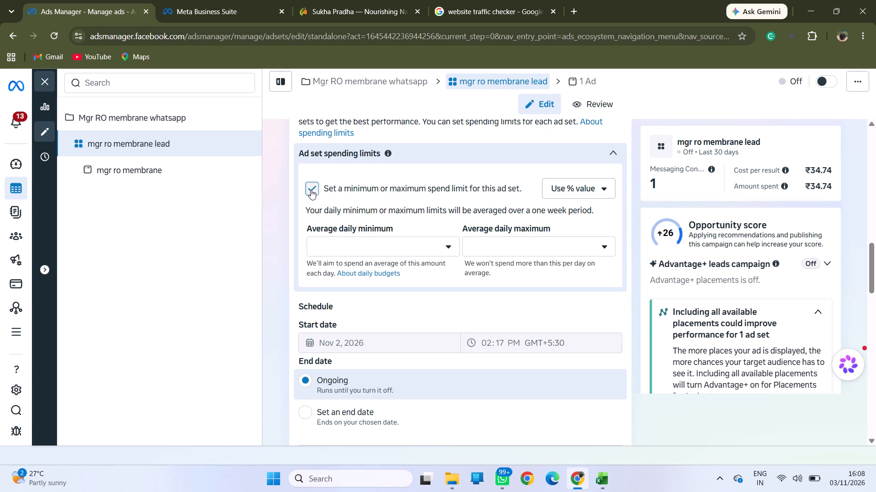
click(611, 149)
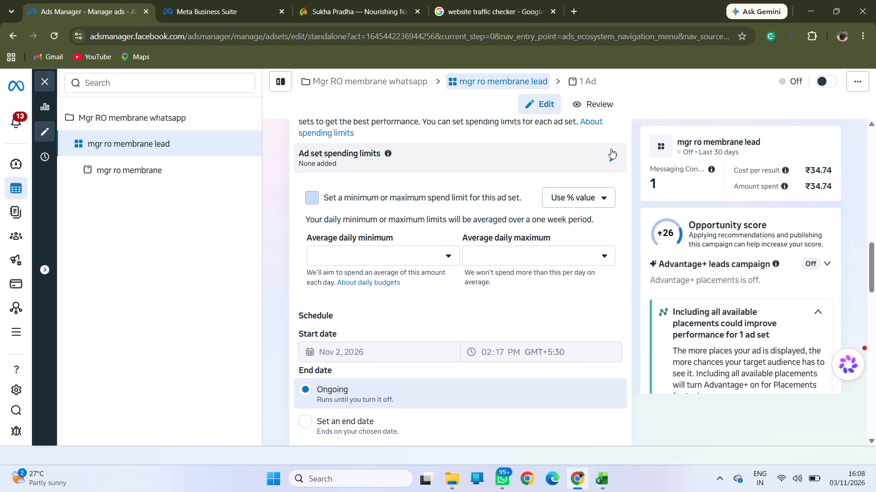
Review the ad set's schedule, end date options and additional budget scheduling settings.
scroll(415, 282, down, 1)
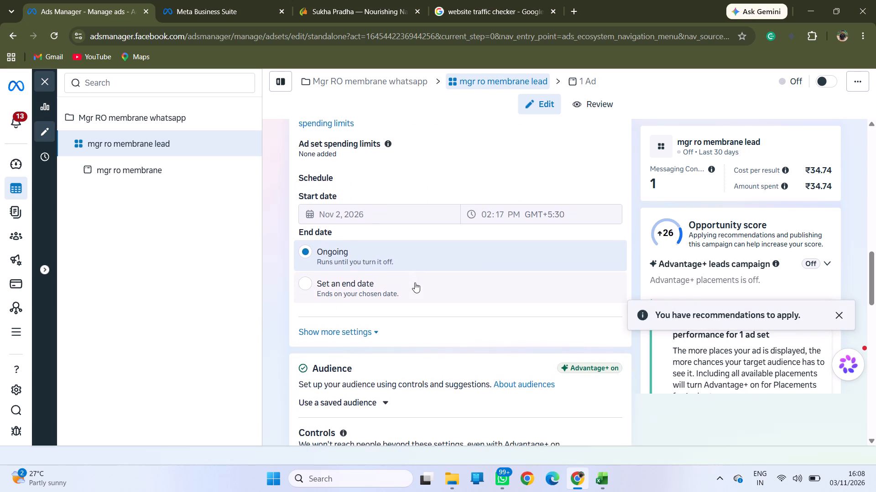
scroll(415, 282, down, 3)
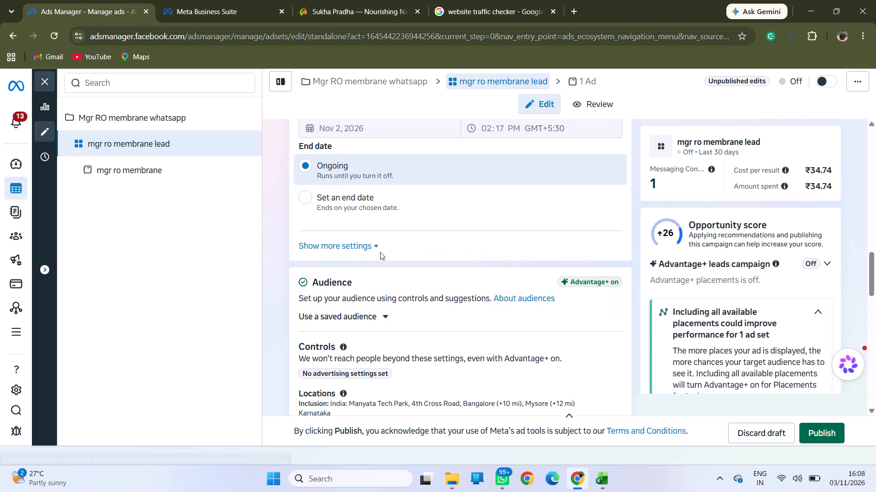
click(369, 245)
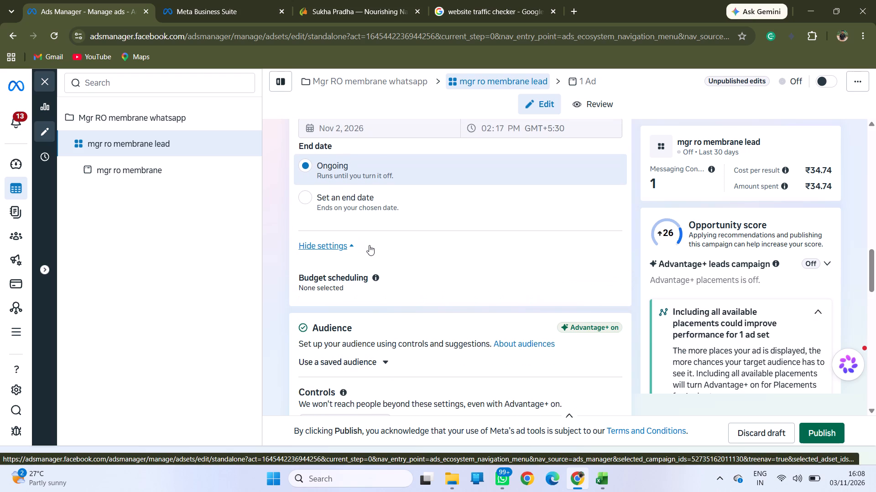
click(347, 242)
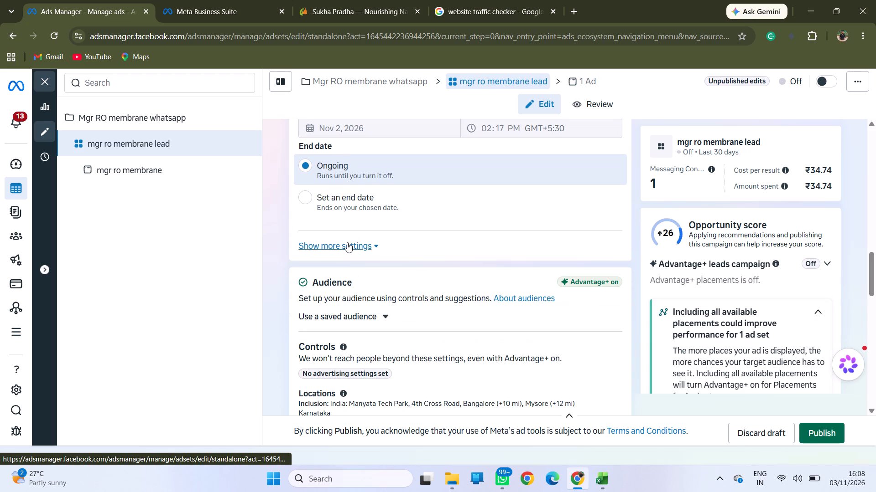
click(347, 242)
click(347, 242)
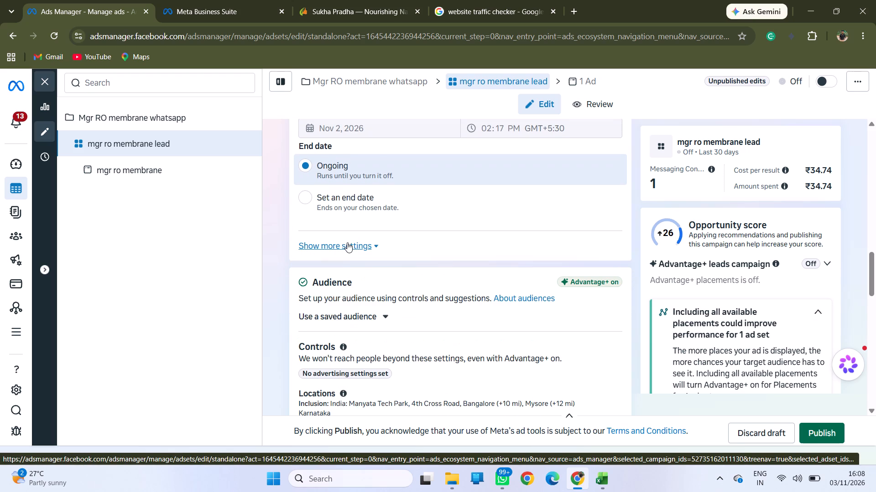
Examine the ad set's audience section, including locations, custom audiences, and the expanded age, gender and detailed targeting suggestions.
scroll(360, 351, down, 5)
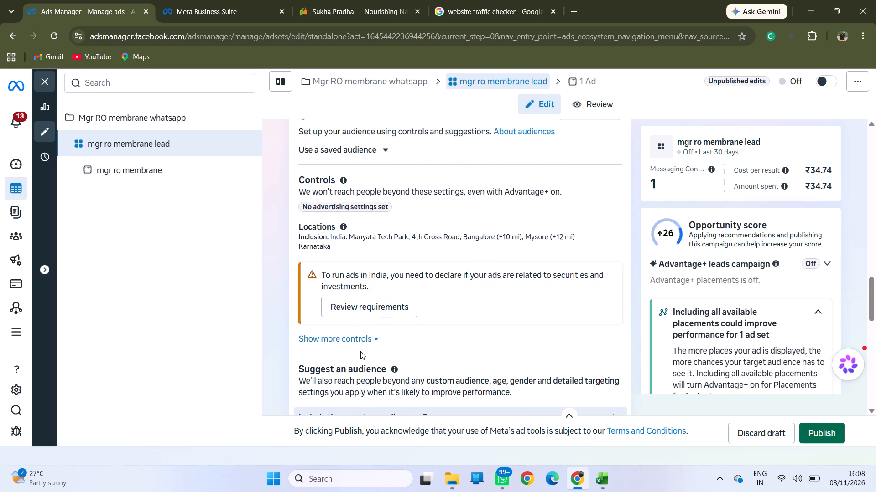
scroll(360, 351, down, 4)
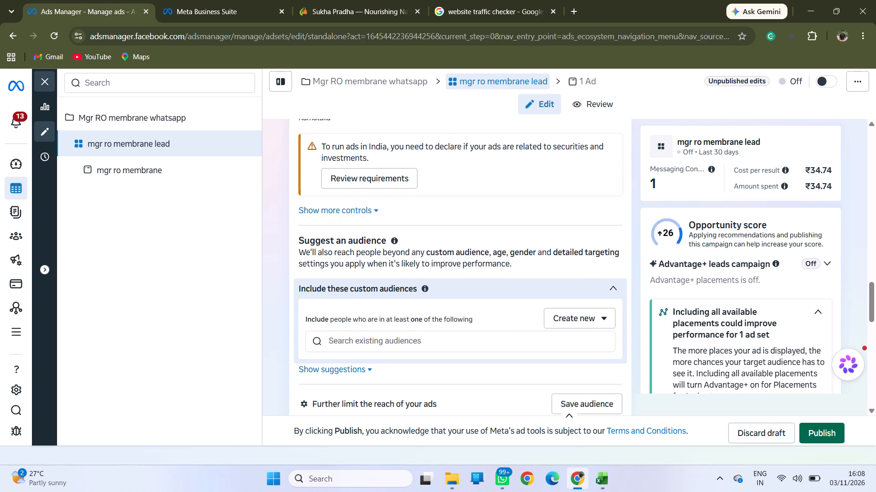
click(616, 288)
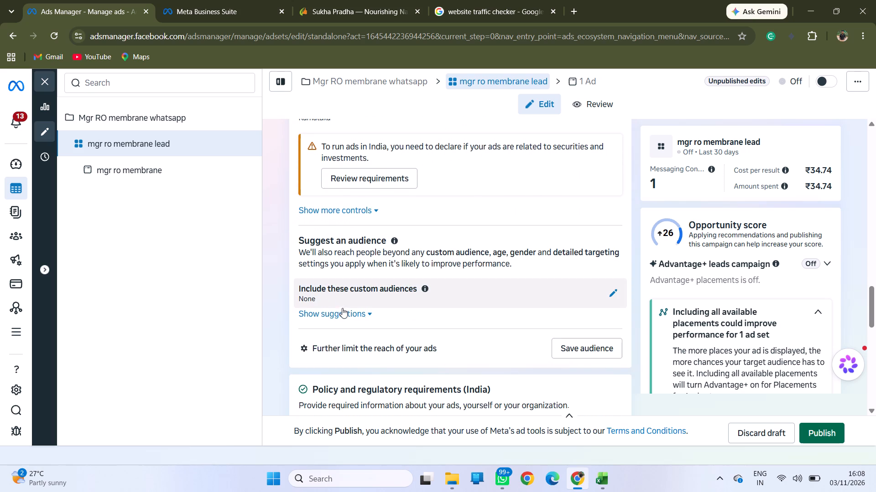
click(343, 312)
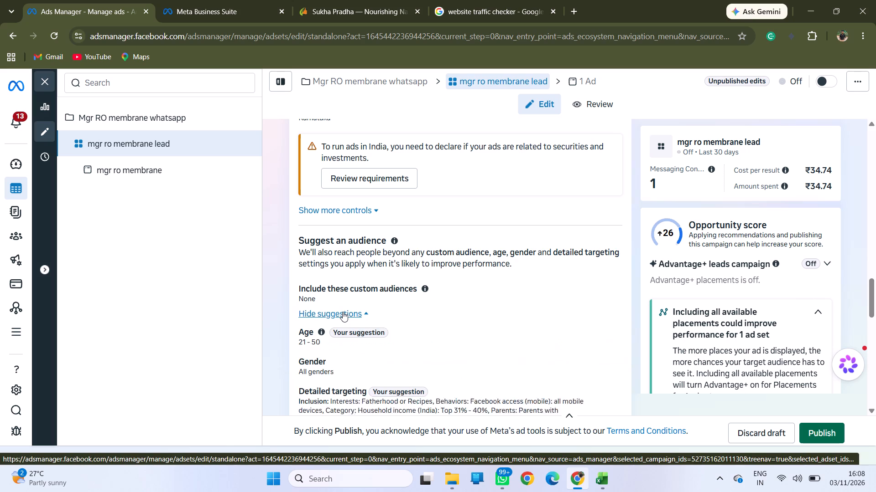
scroll(362, 352, down, 1)
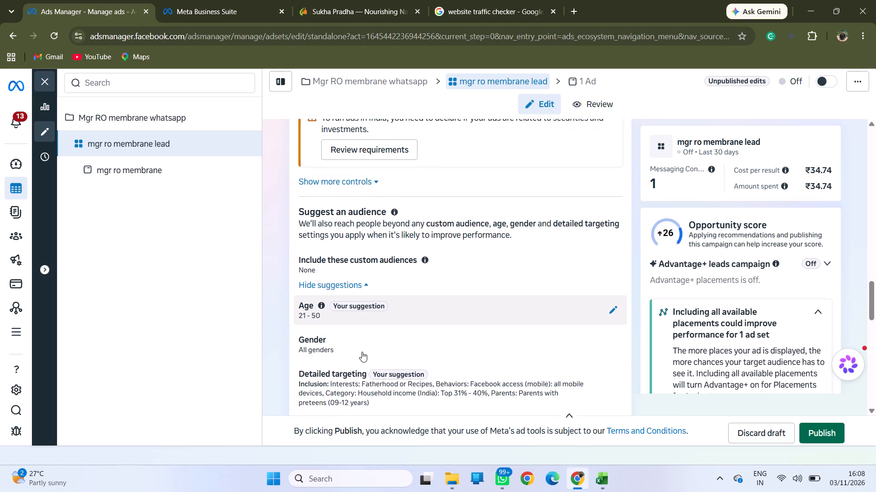
scroll(362, 352, down, 5)
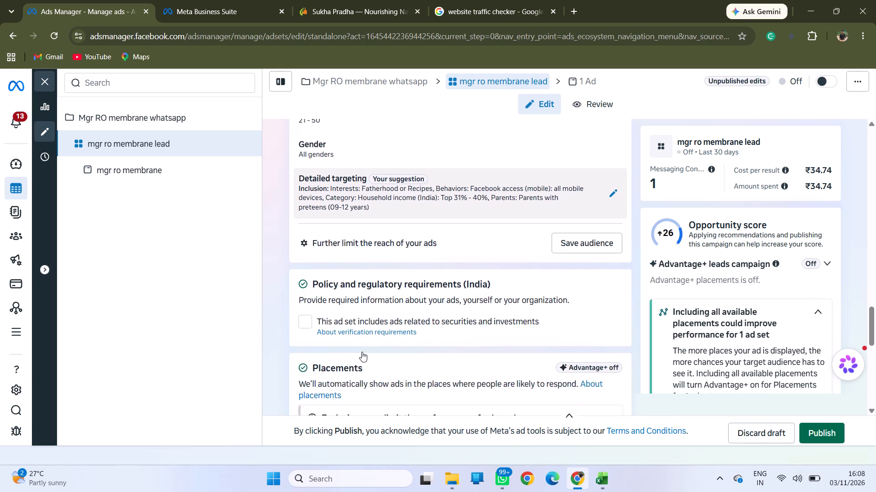
Examine the ad set's policy requirements, placements, placement value rules, account controls, and brand safety and suitability sections.
scroll(362, 352, down, 15)
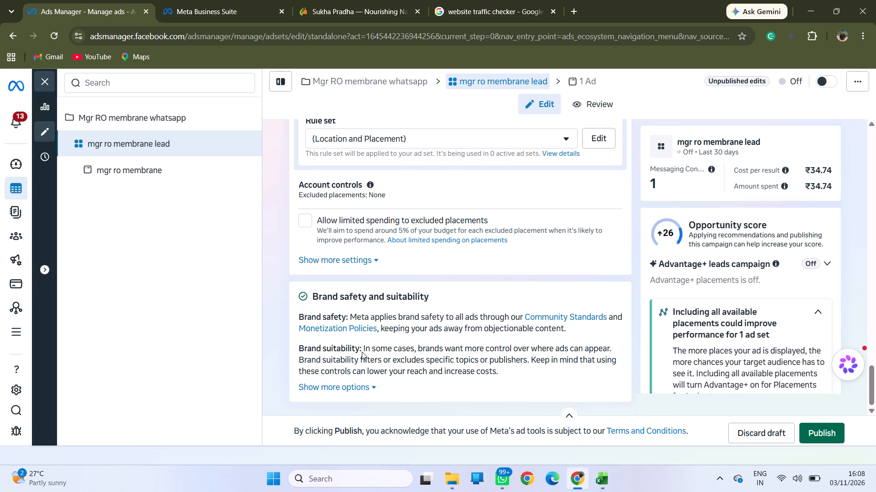
scroll(401, 225, up, 1)
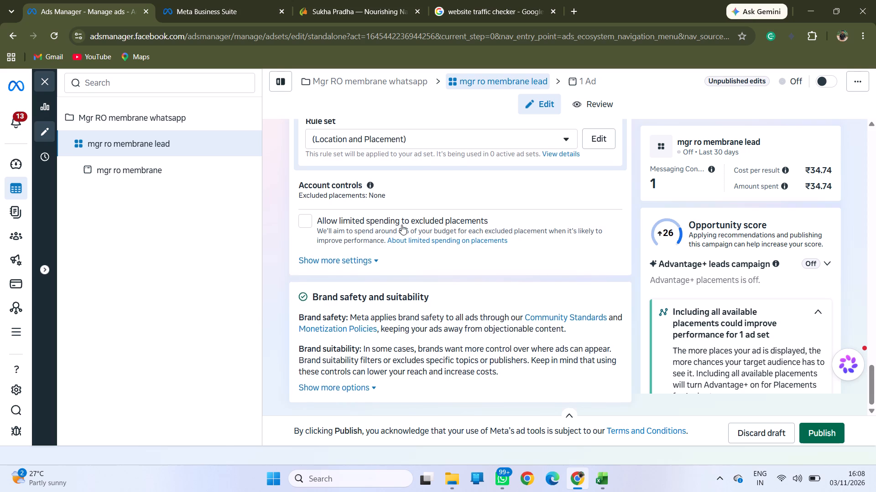
scroll(401, 225, up, 2)
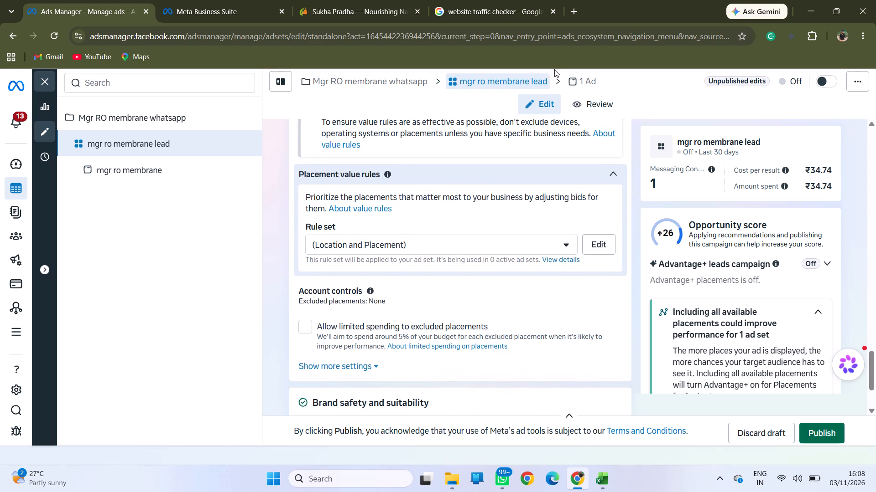
Open the mgr ro membrane ad and review its identity section, including the Facebook Page, Instagram profile and WhatsApp number.
click(580, 82)
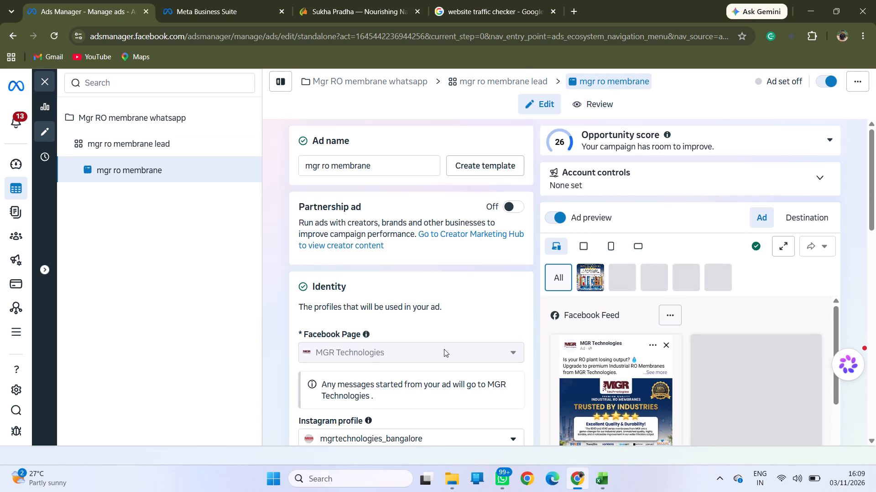
scroll(438, 350, down, 3)
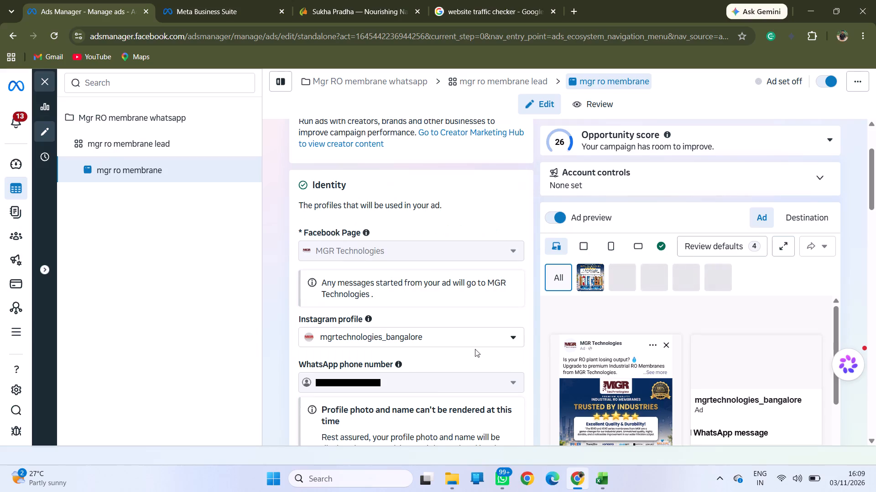
scroll(416, 318, down, 2)
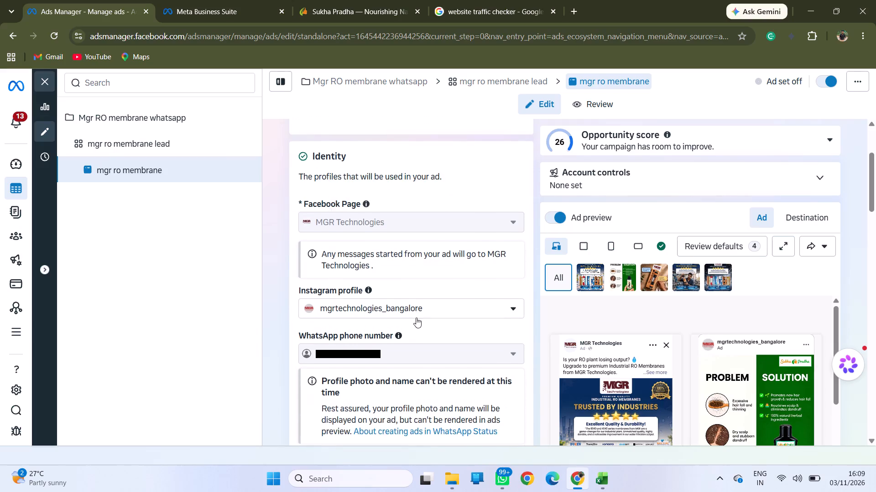
scroll(416, 318, down, 1)
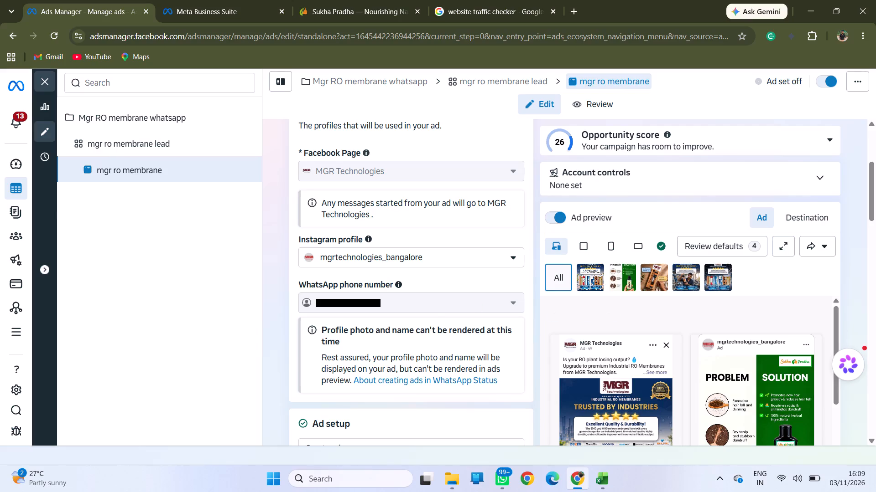
Examine the ad's setup choices, keeping Create ad selected, along with its format, multi-advertiser, destination and creative media settings.
scroll(422, 330, down, 5)
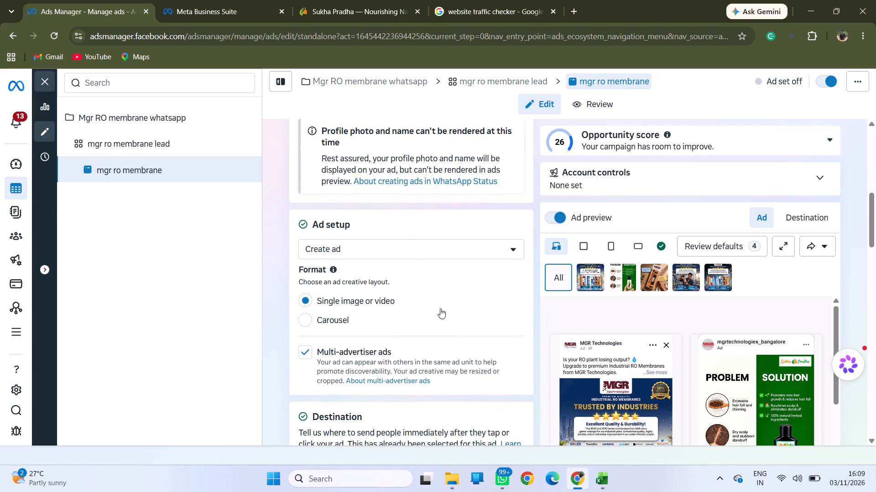
click(501, 245)
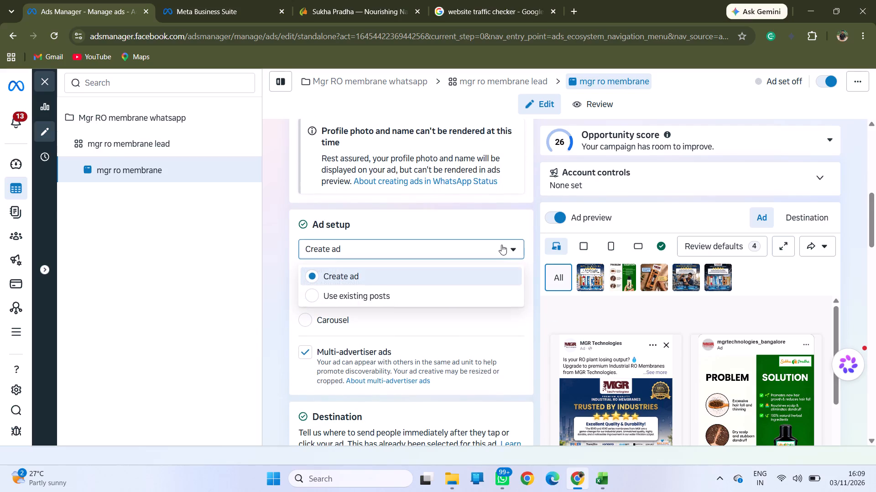
click(388, 271)
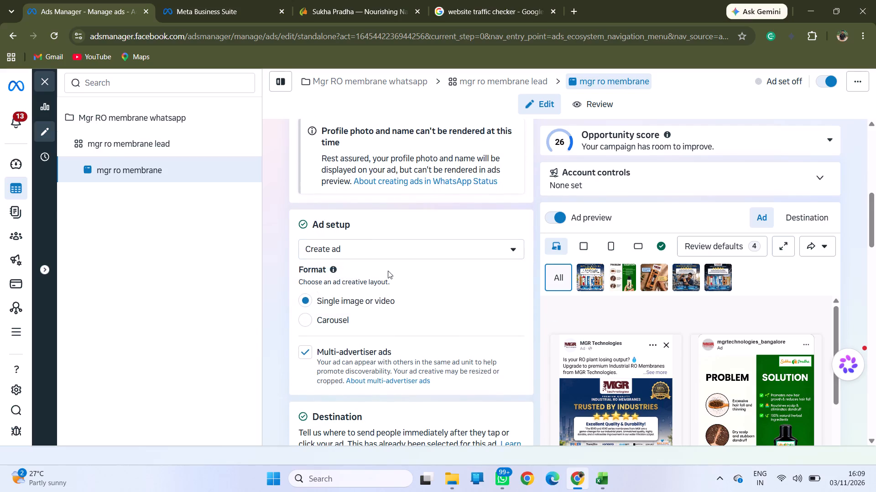
scroll(383, 303, down, 4)
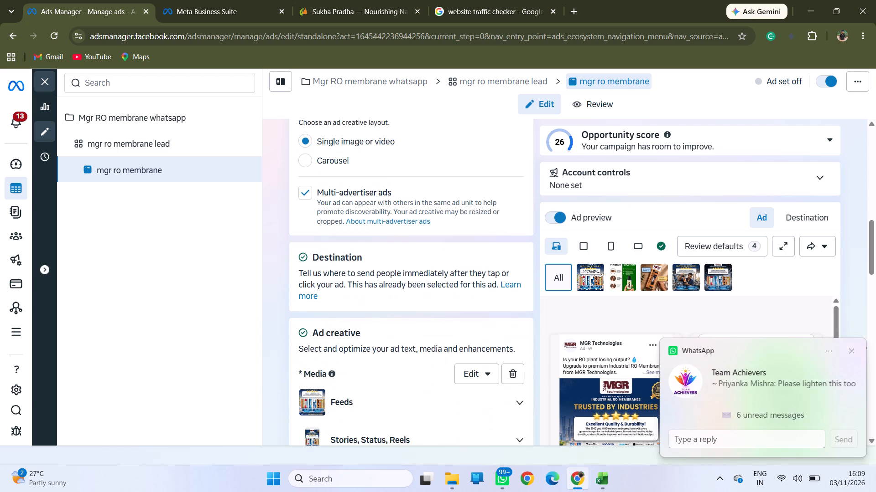
scroll(383, 303, down, 2)
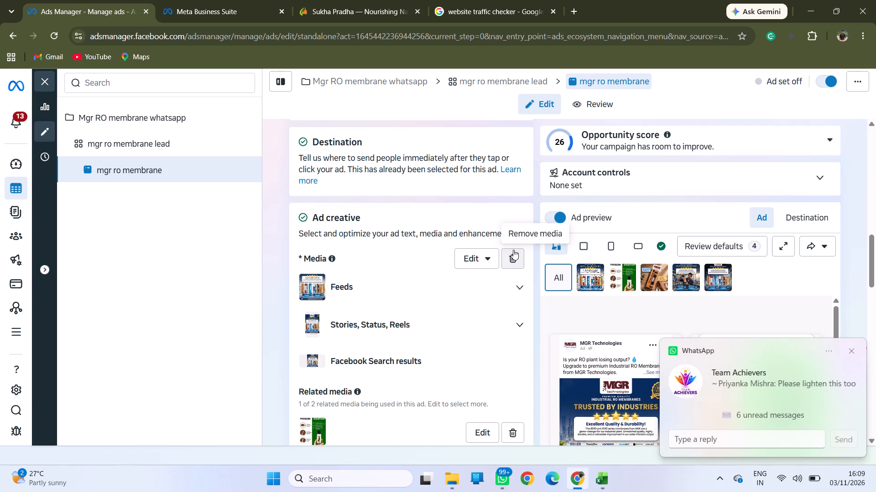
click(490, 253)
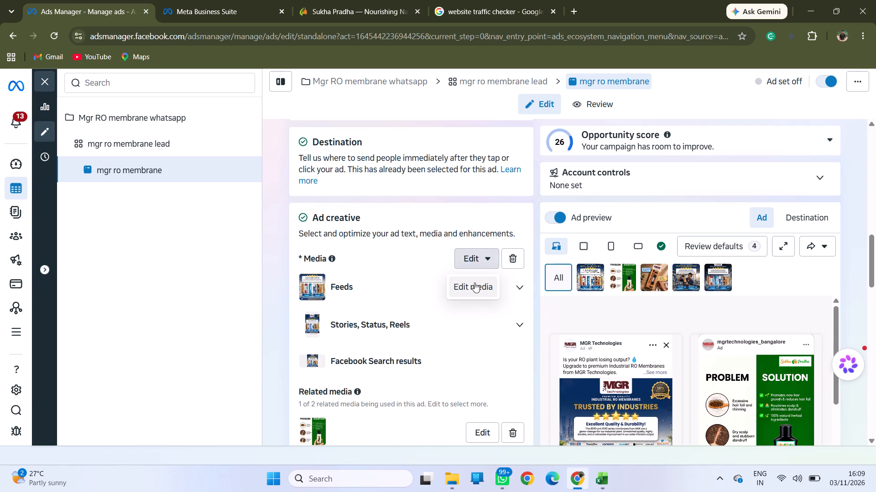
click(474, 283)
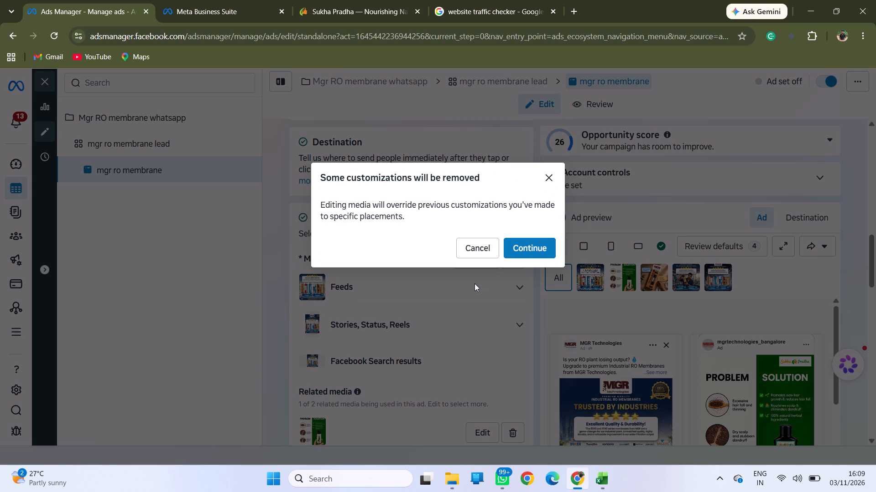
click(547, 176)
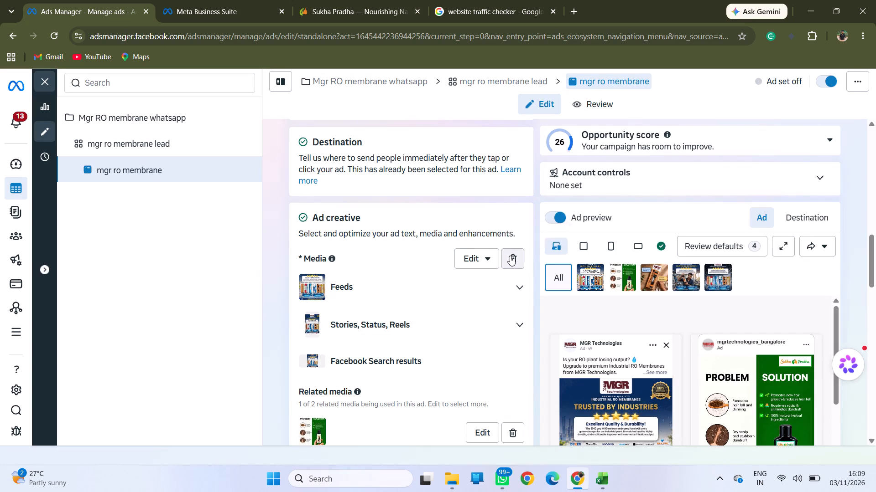
Remove the existing media from the mgr ro membrane ad's creative.
click(510, 256)
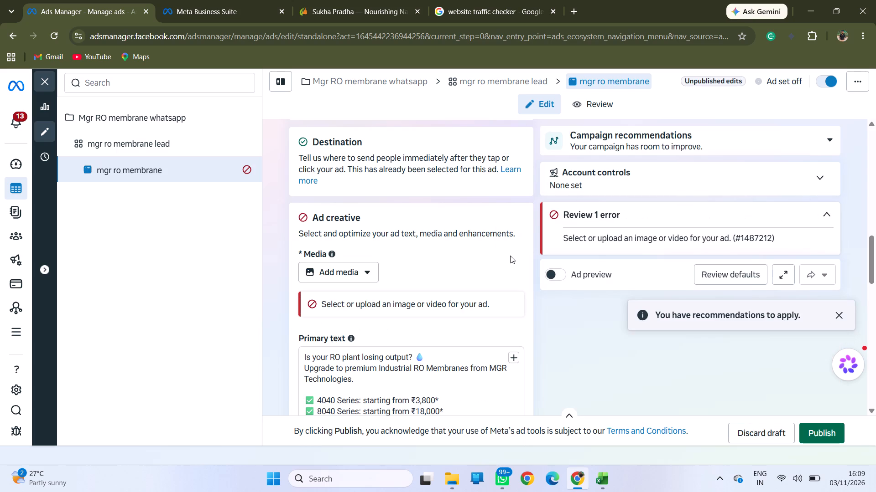
Start adding new media to the ad creative.
click(357, 271)
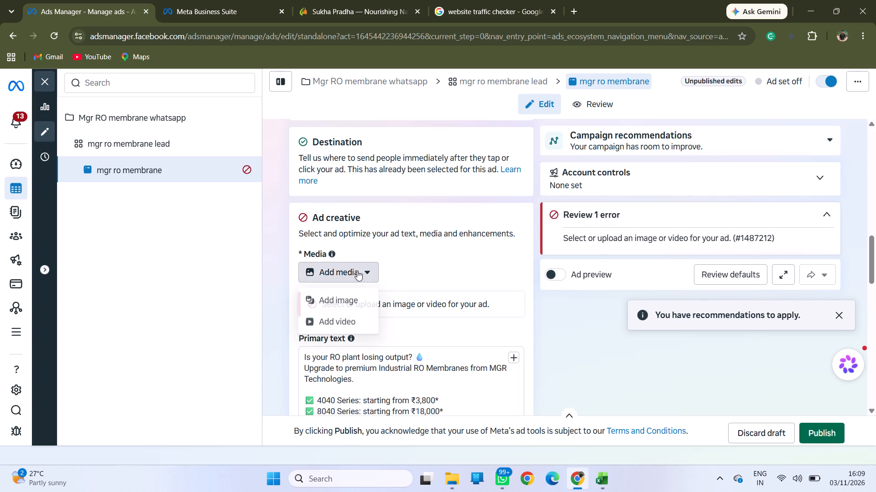
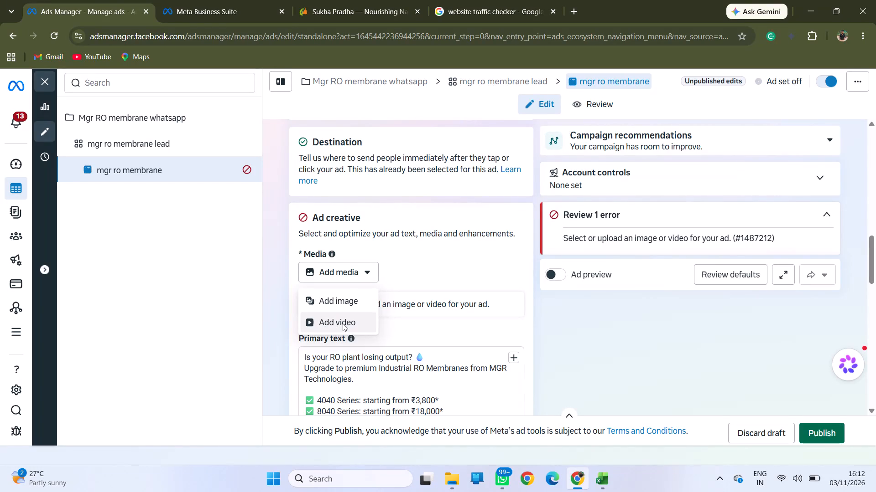
Start adding a video to the mgr ro membrane ad's creative.
click(343, 323)
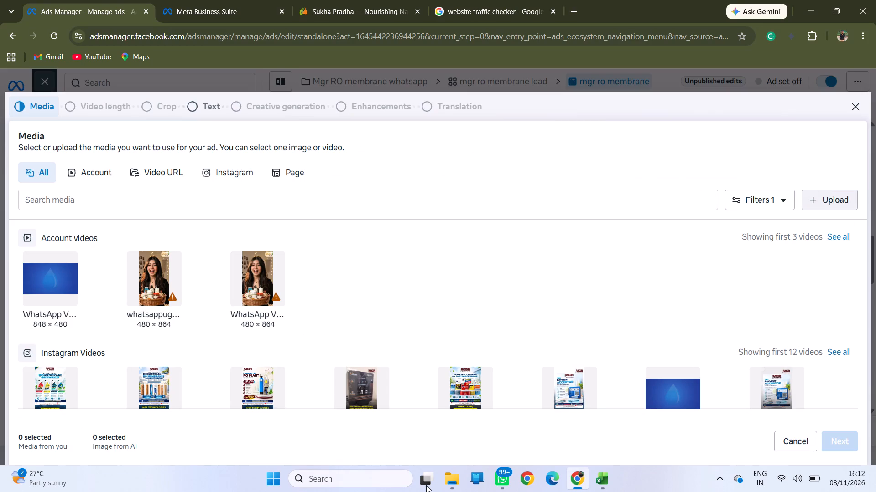
Switch to File Explorer and copy the recent download WhatsApp Video 2026-11-03 at 4.02.06 PM.
click(456, 477)
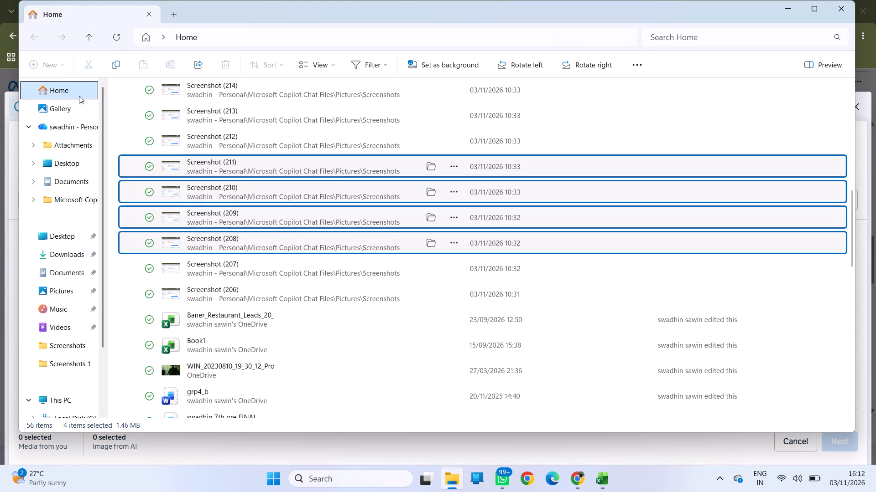
double_click(79, 96)
double_click(74, 87)
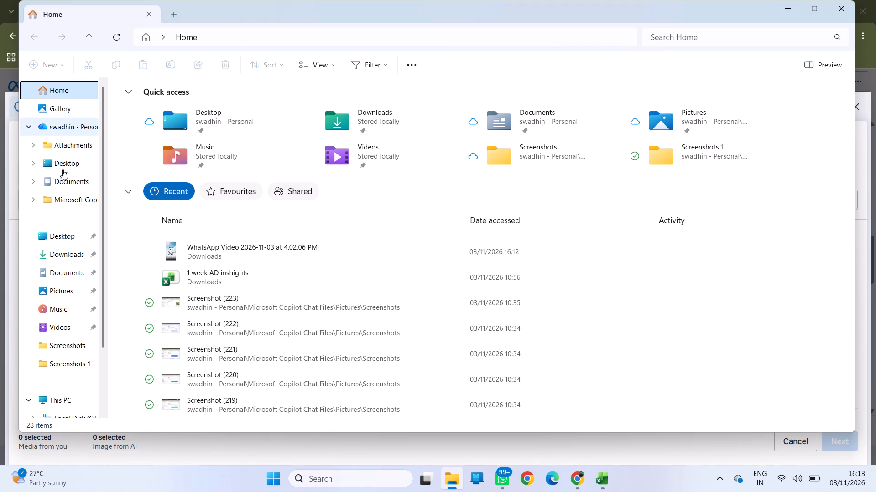
click(206, 256)
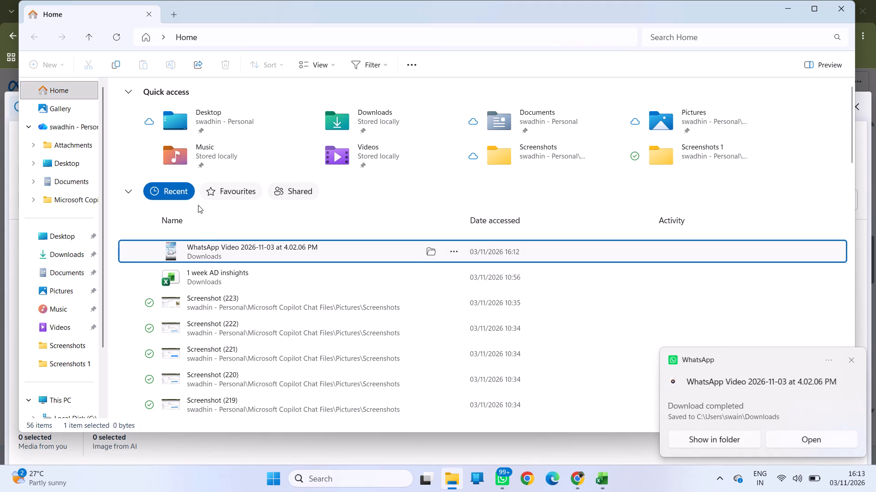
click(121, 68)
Switch back to Chrome and upload WhatsApp Video 2026-11-03 at 4.02.06 PM.mp4 to the ad's media using the copied file path.
click(579, 415)
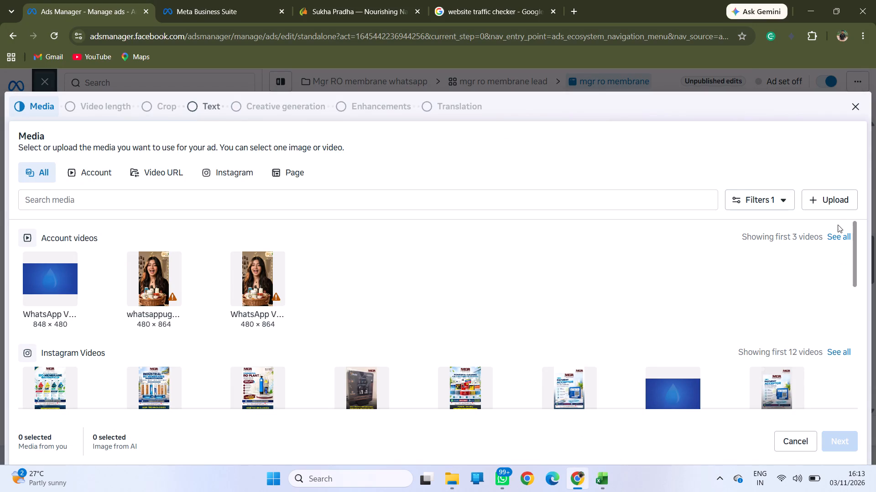
click(838, 201)
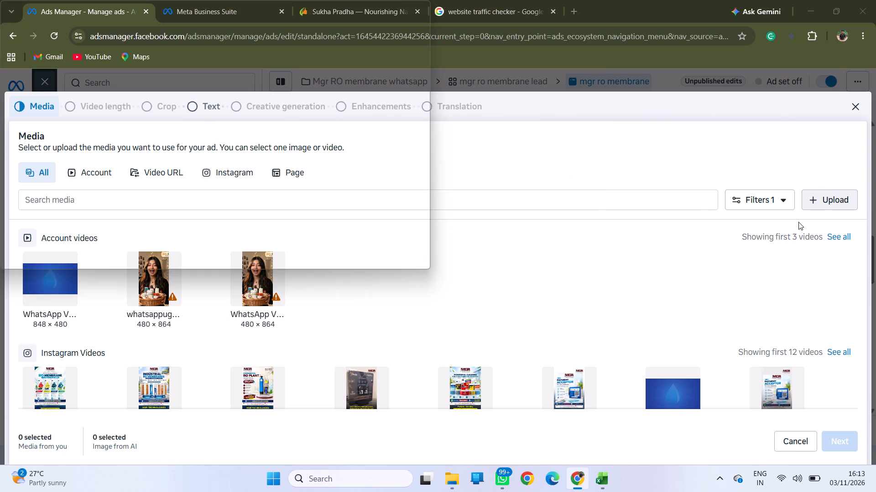
click(122, 231)
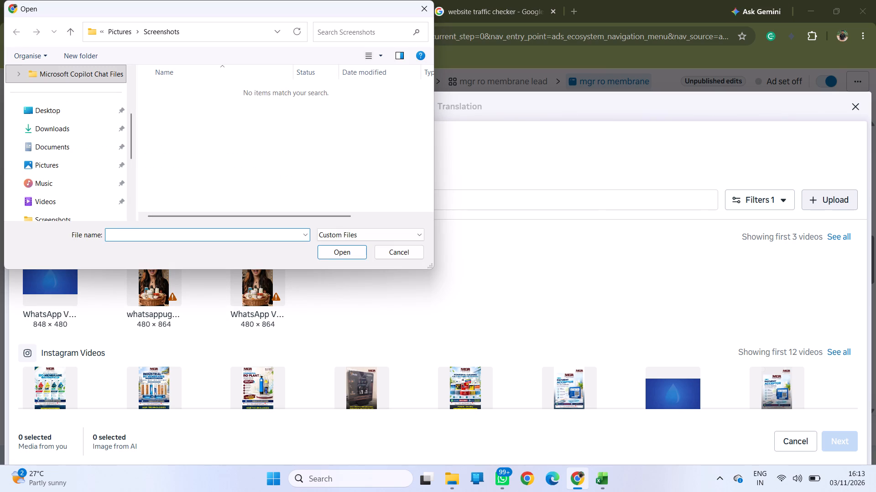
key(ctrl+v)
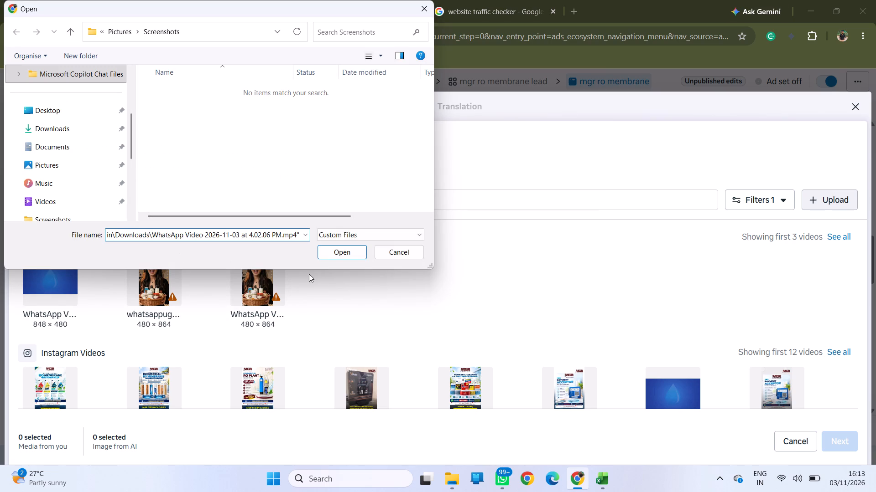
click(355, 255)
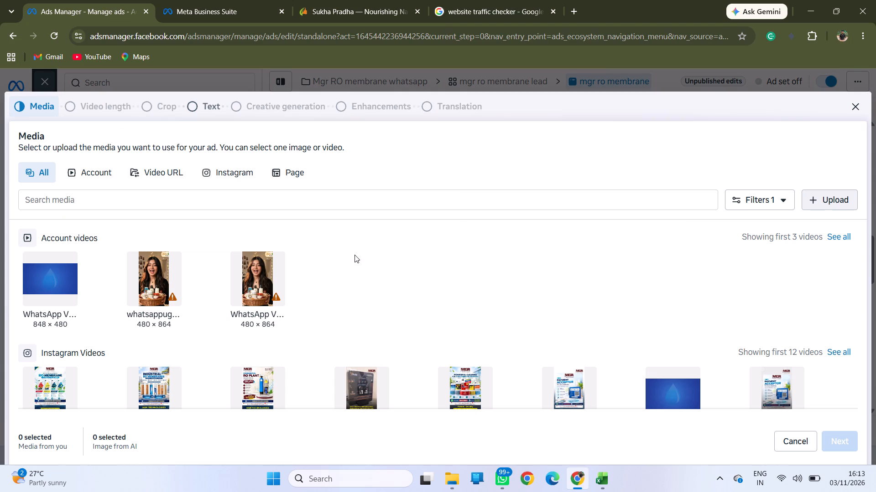
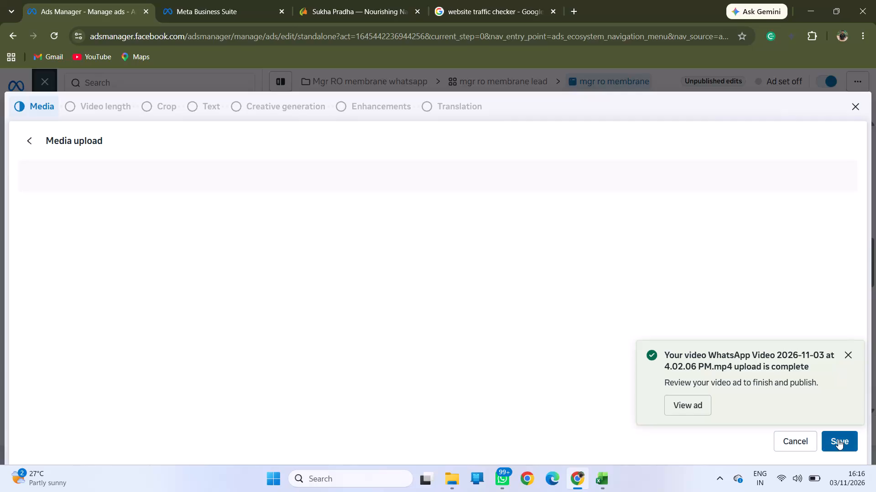
Save the uploaded WhatsApp Video 2026-11-03 at 4.02.06 PM.mp4 to the ad's media selection.
click(838, 440)
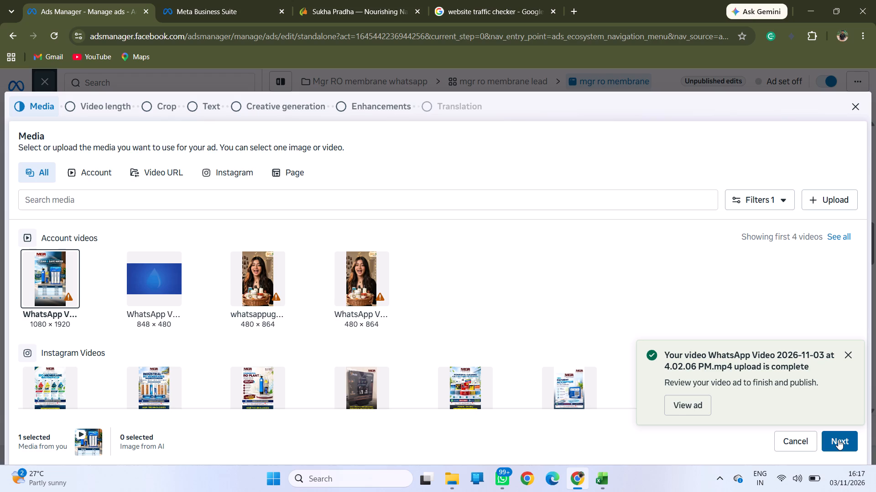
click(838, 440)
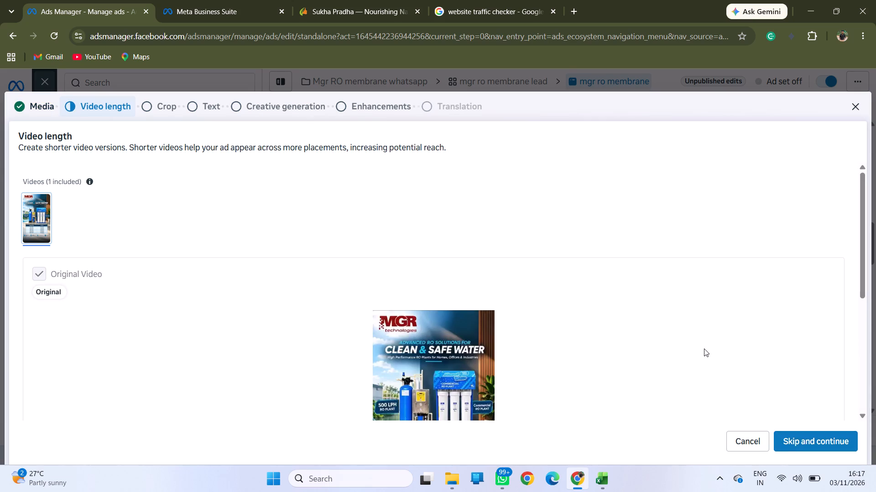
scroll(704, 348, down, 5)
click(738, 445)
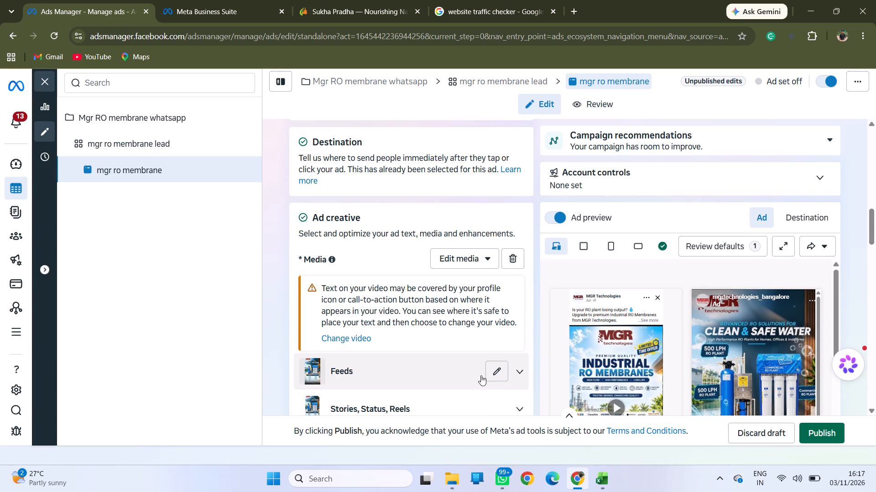
Check the mgr ro membrane ad's media by placement, including the Feeds placement's thumbnail settings, without making changes.
scroll(440, 376, down, 3)
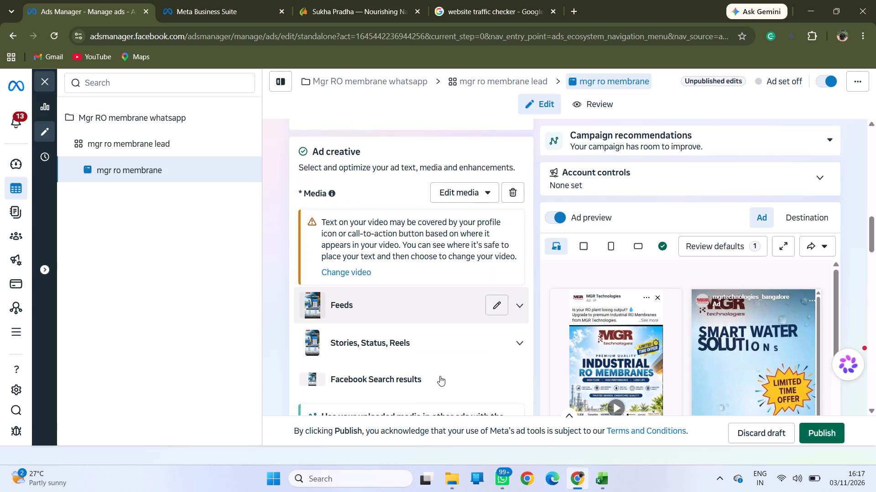
scroll(440, 376, down, 1)
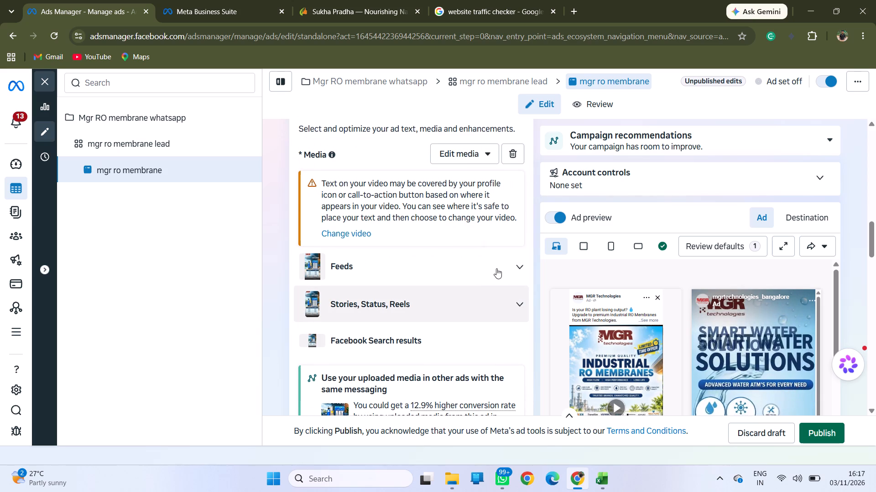
click(495, 265)
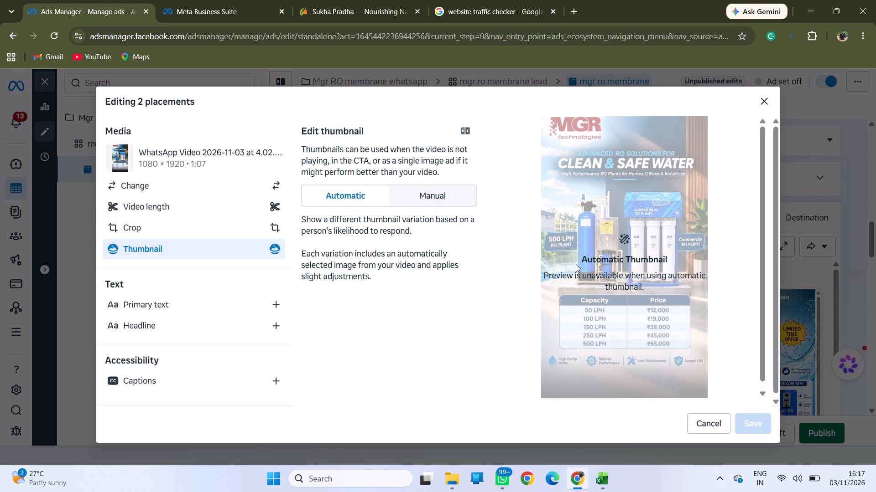
click(766, 101)
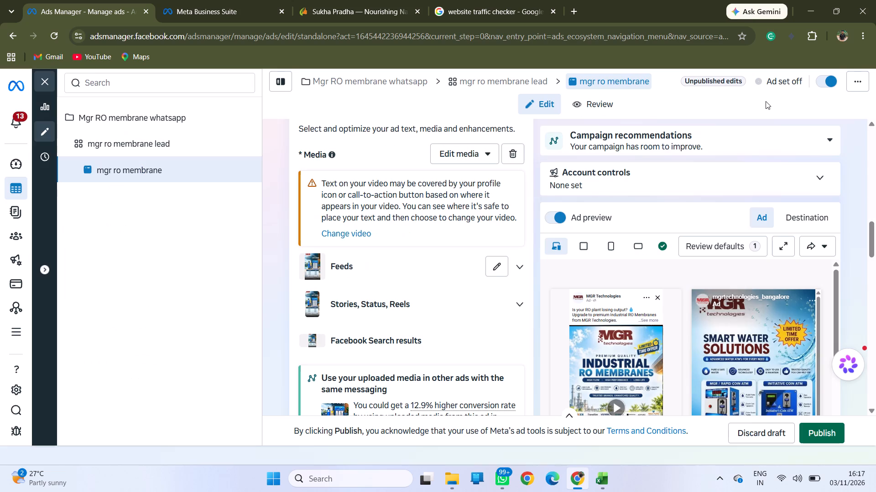
Remove the ad's media and add the 1080 × 1920 MGR video from the account videos again, skipping shorter versions.
click(513, 149)
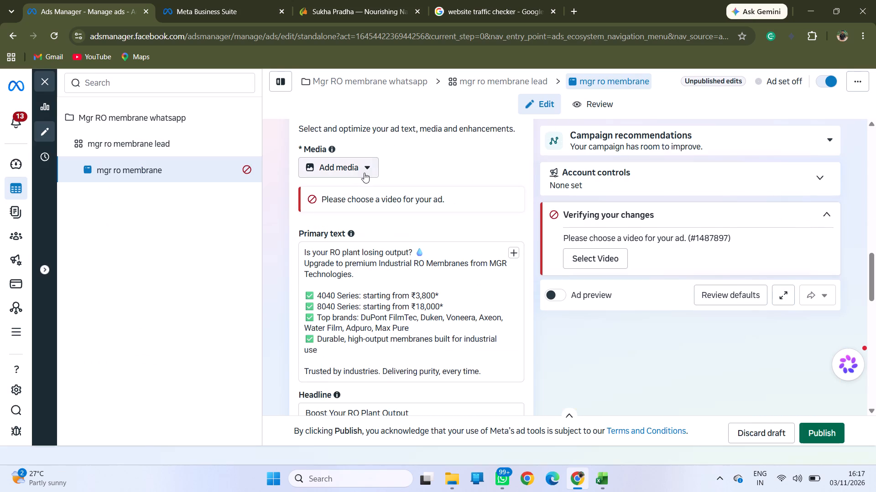
click(364, 172)
click(360, 211)
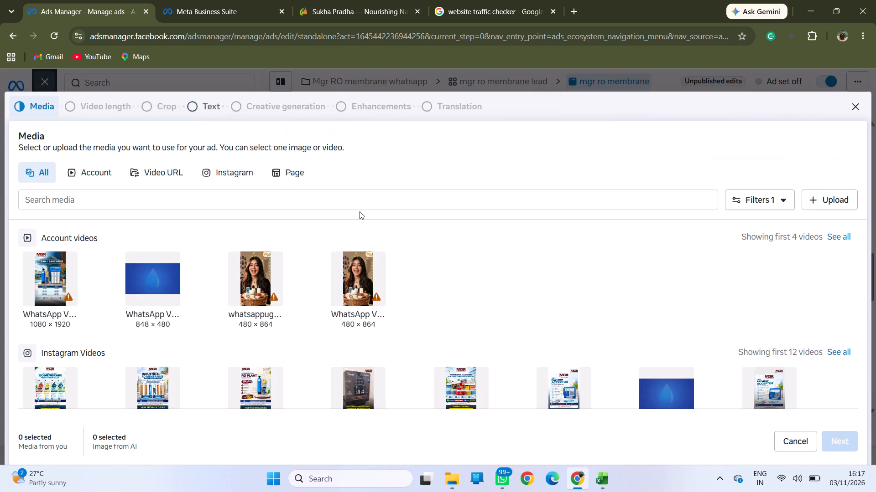
click(59, 287)
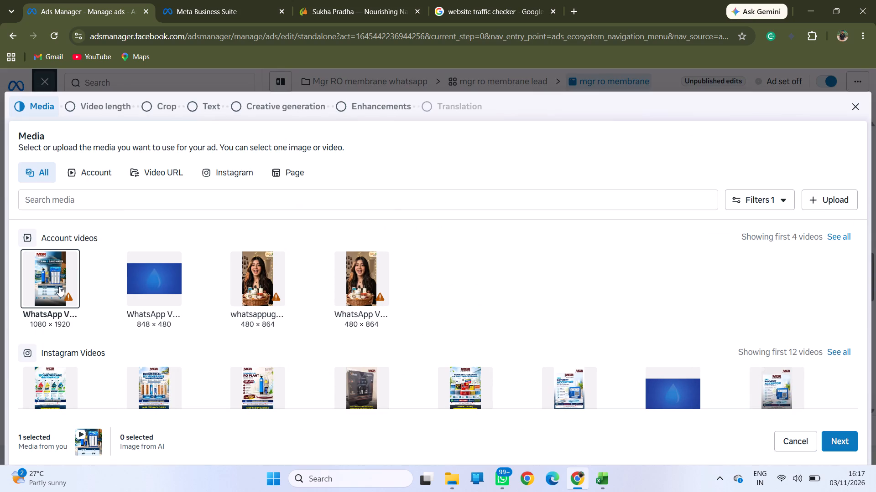
click(838, 446)
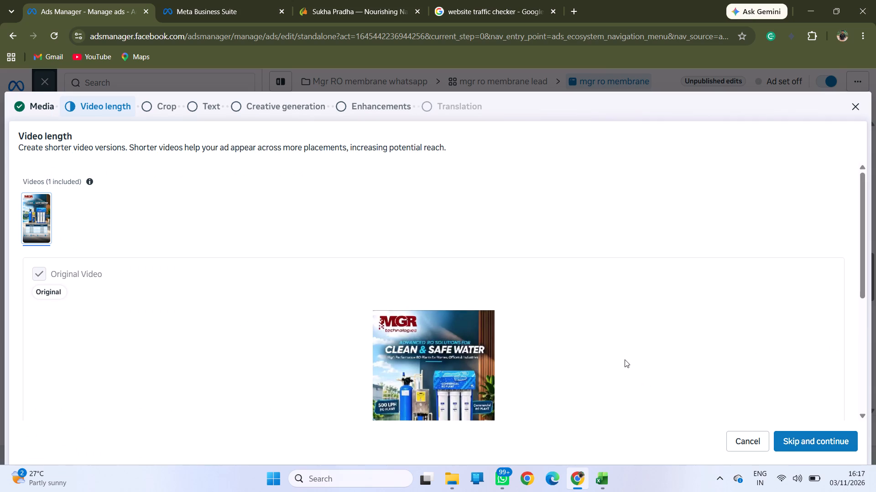
click(822, 441)
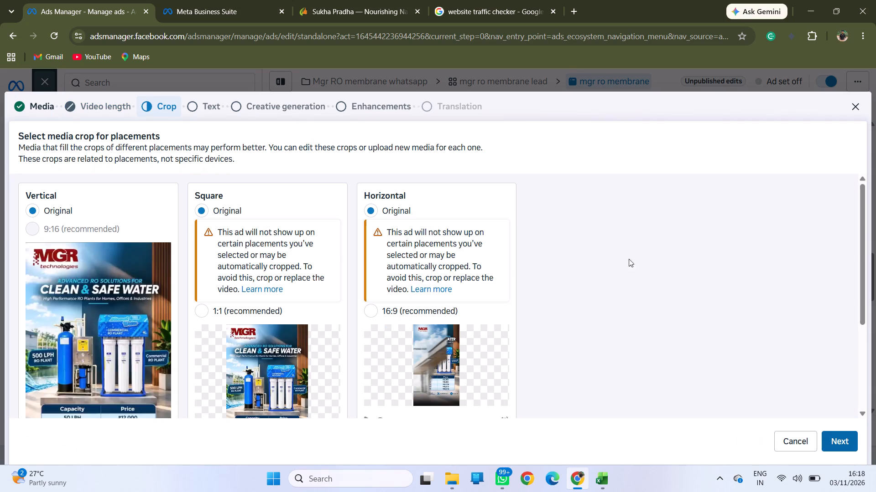
Review the video's vertical, square and horizontal crops and choose Original for the vertical placements.
scroll(236, 273, down, 4)
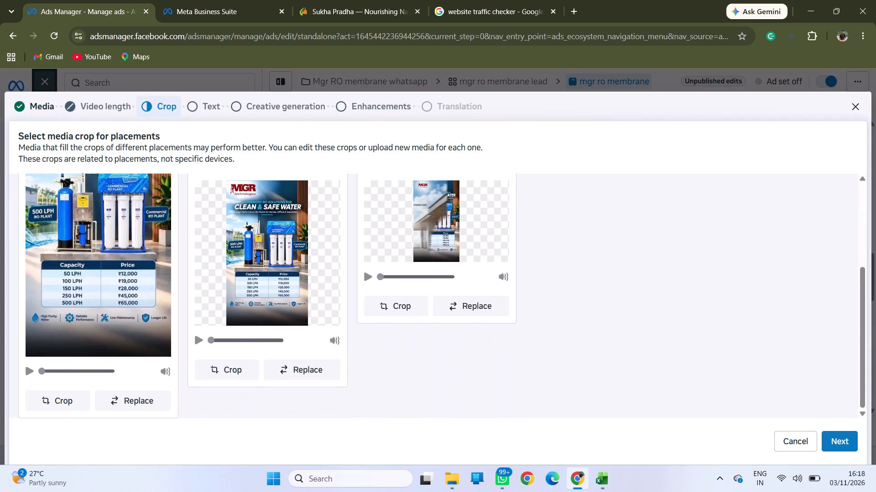
scroll(236, 273, down, 2)
scroll(236, 273, up, 1)
scroll(236, 273, down, 3)
scroll(236, 273, up, 6)
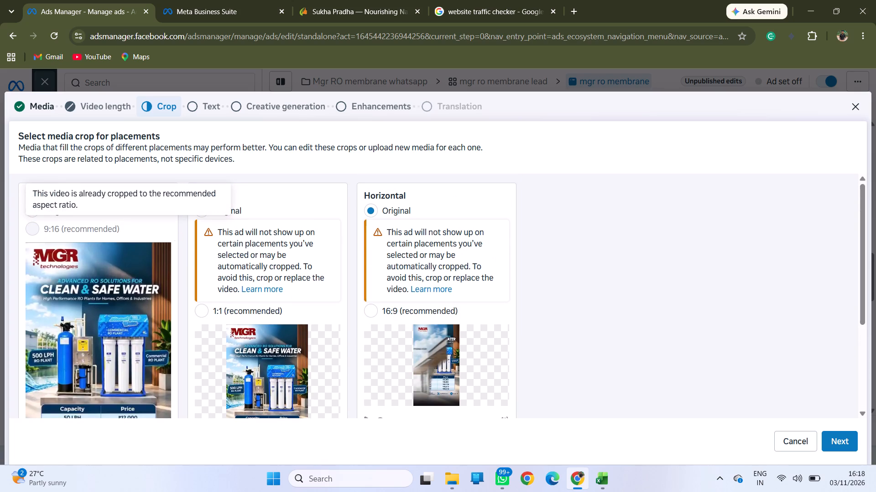
click(133, 213)
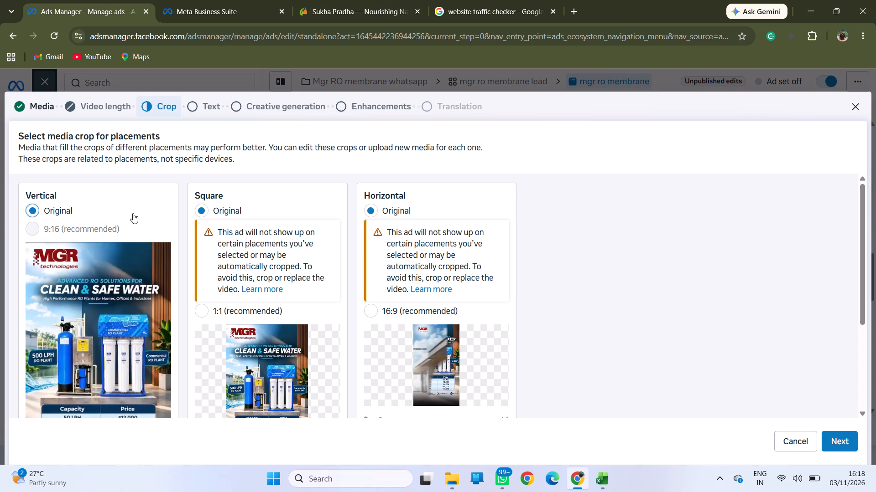
Keep the Original crop for the vertical, square and horizontal placements and continue to the ad's text options.
click(138, 217)
click(87, 232)
scroll(412, 308, down, 3)
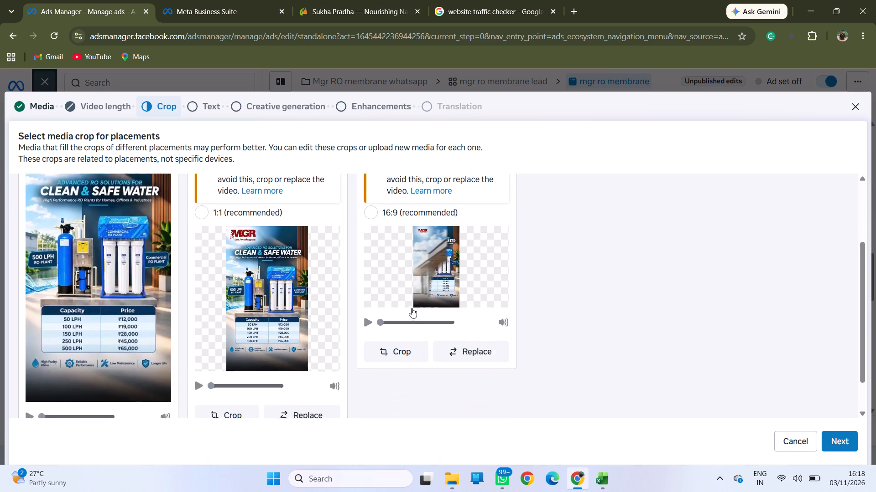
scroll(412, 308, down, 1)
scroll(412, 308, up, 7)
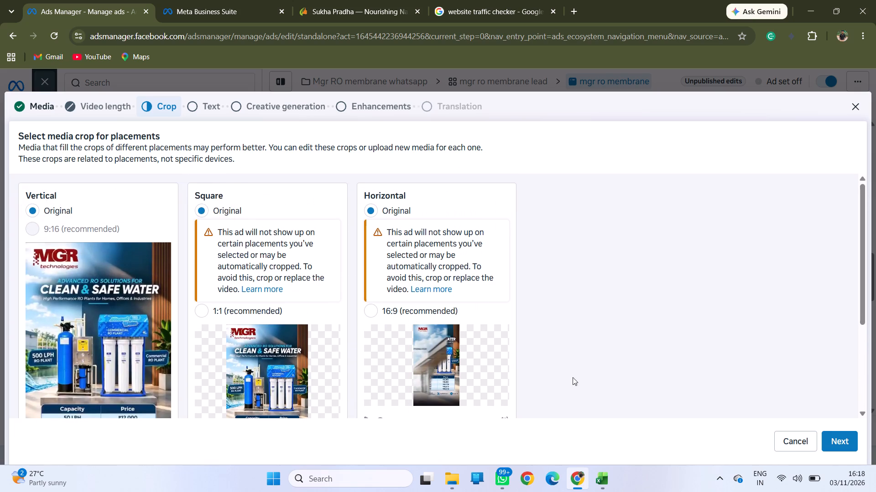
click(841, 446)
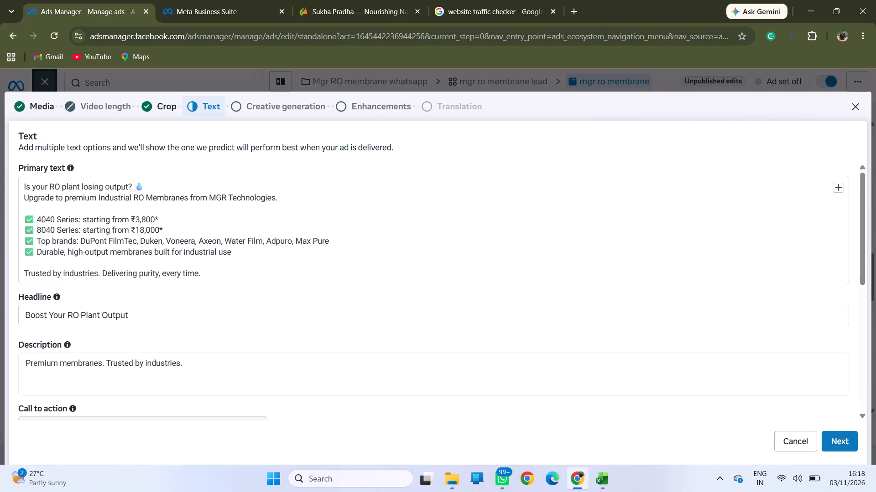
Review the ad's primary text, headline, description and call to action without making changes.
scroll(536, 377, down, 4)
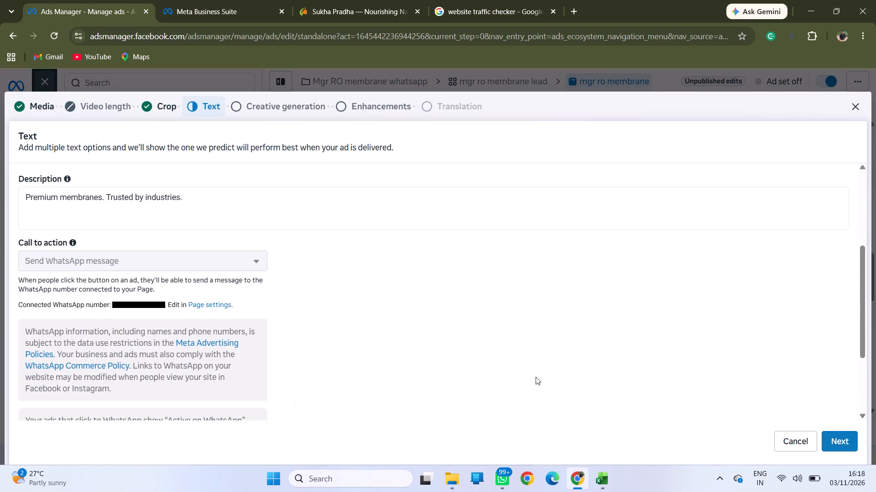
scroll(536, 377, down, 7)
scroll(536, 377, up, 6)
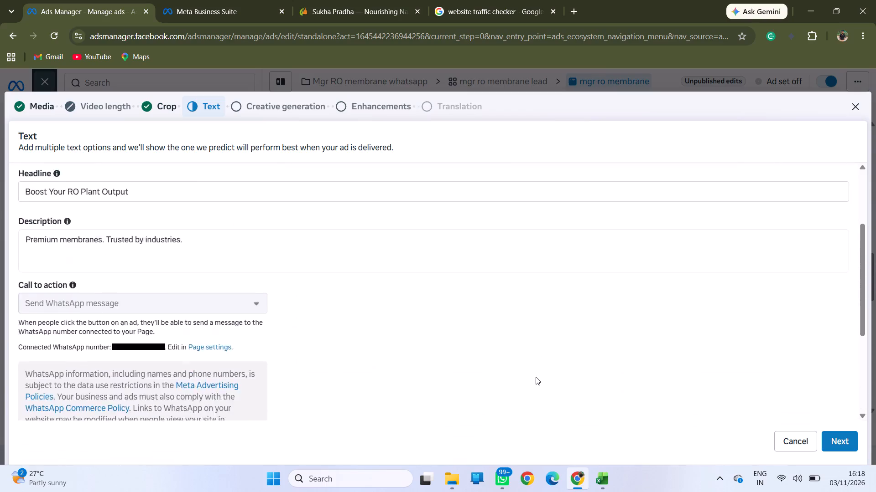
scroll(536, 377, up, 11)
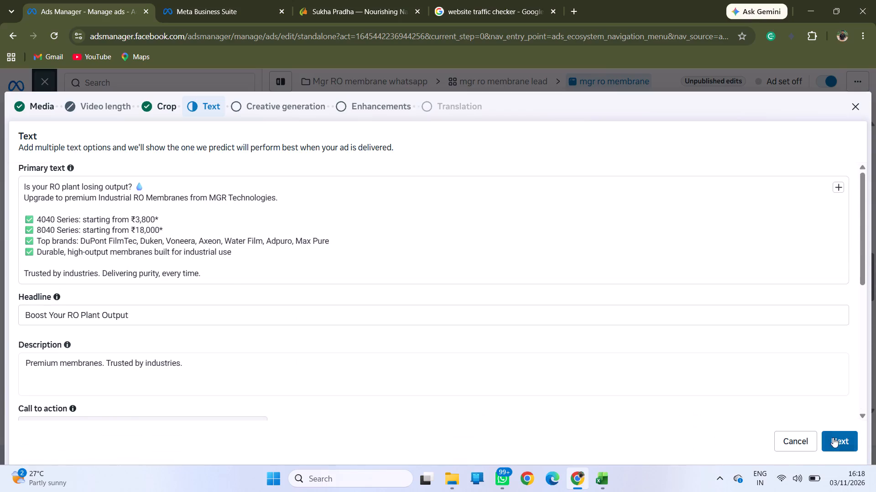
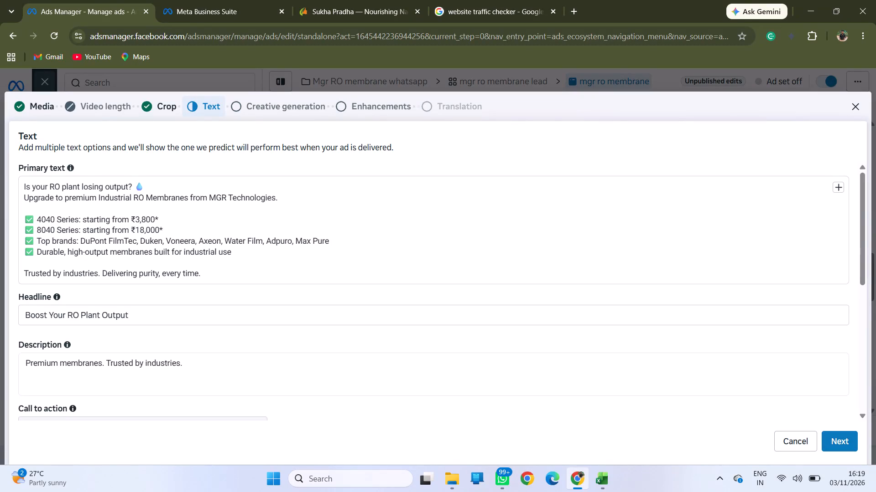
Append "Premium water" to the end of the ad's description text.
click(192, 384)
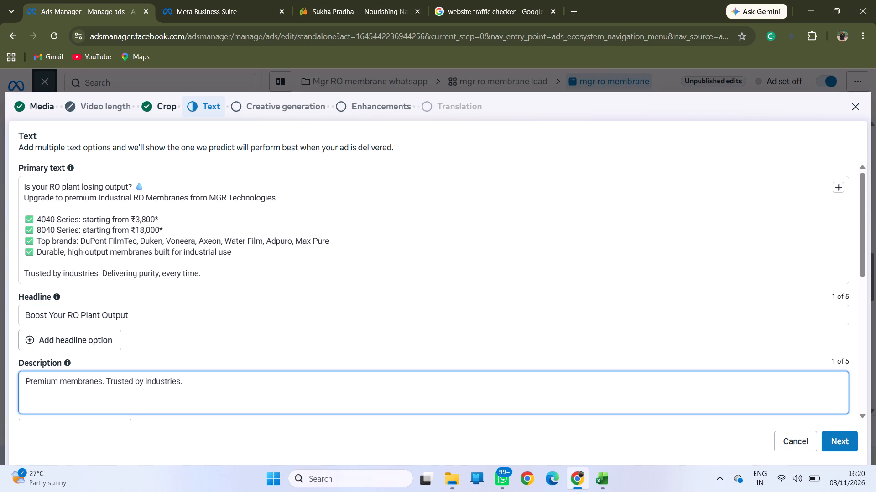
key(space)
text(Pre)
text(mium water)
Finish the ad's description with the word "solution", check the remaining text settings and continue to creative generation.
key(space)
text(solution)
scroll(584, 395, down, 4)
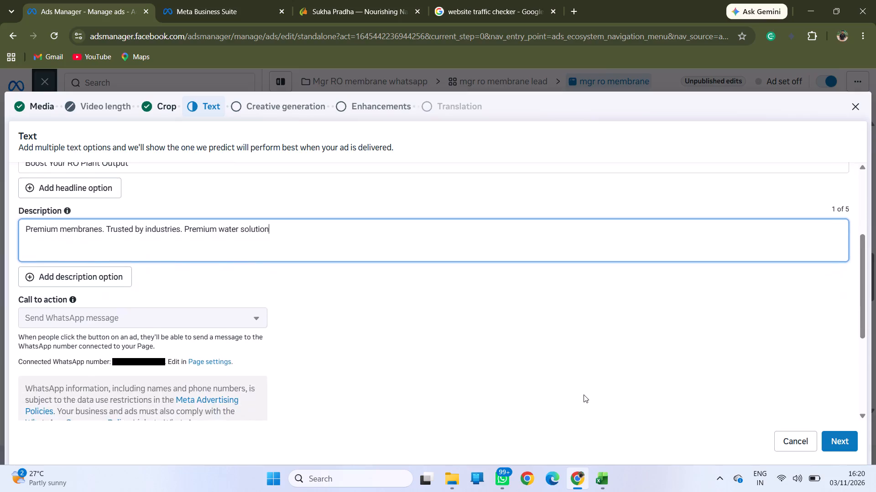
scroll(584, 395, down, 4)
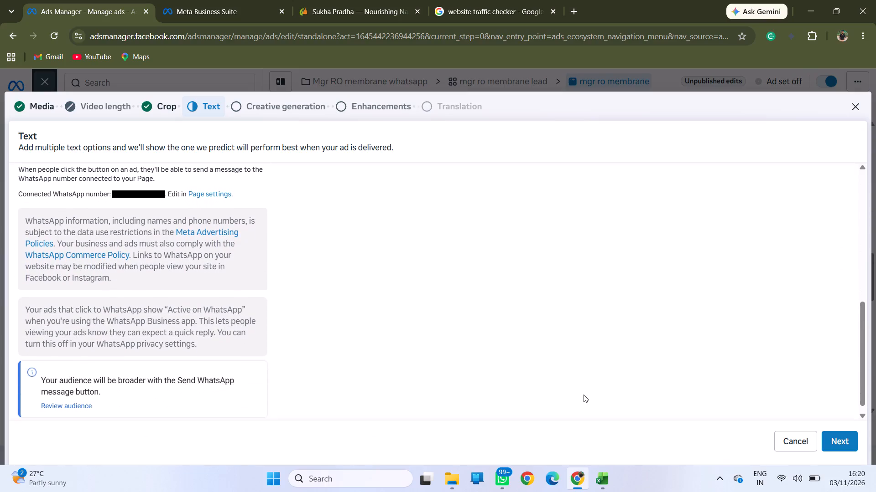
scroll(523, 386, down, 6)
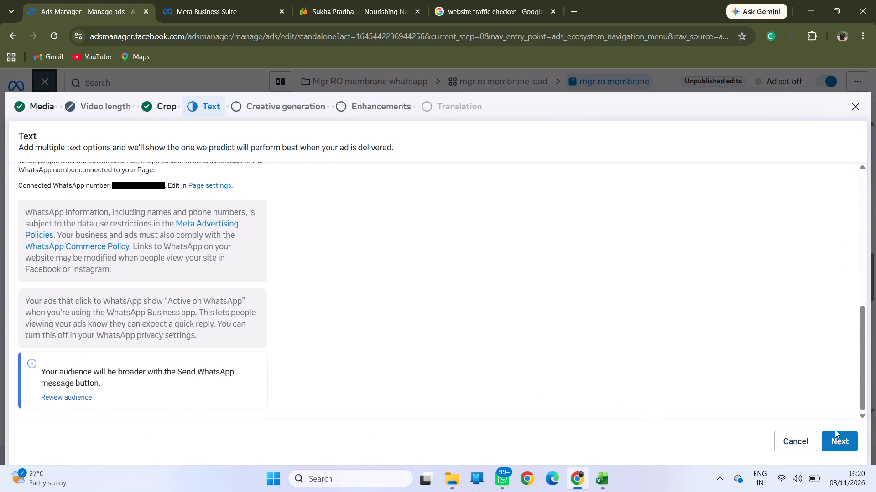
click(834, 441)
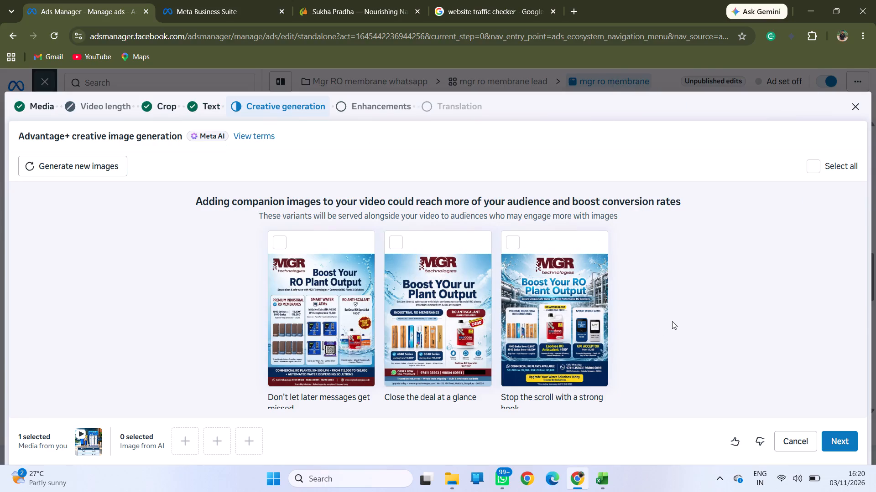
Review the suggested AI companion images for the video without selecting any.
scroll(672, 321, down, 3)
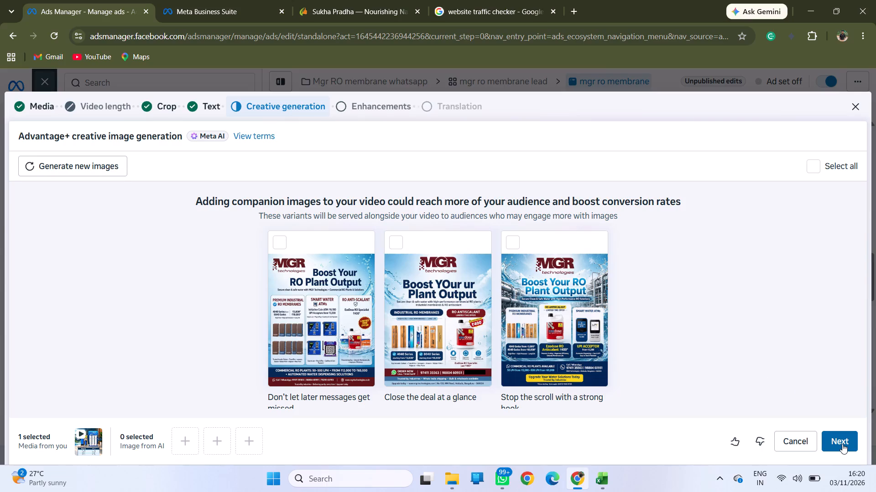
Skip the AI-generated companion images, review the Advantage+ creative enhancements, and finish the creative setup with all of them off.
click(842, 444)
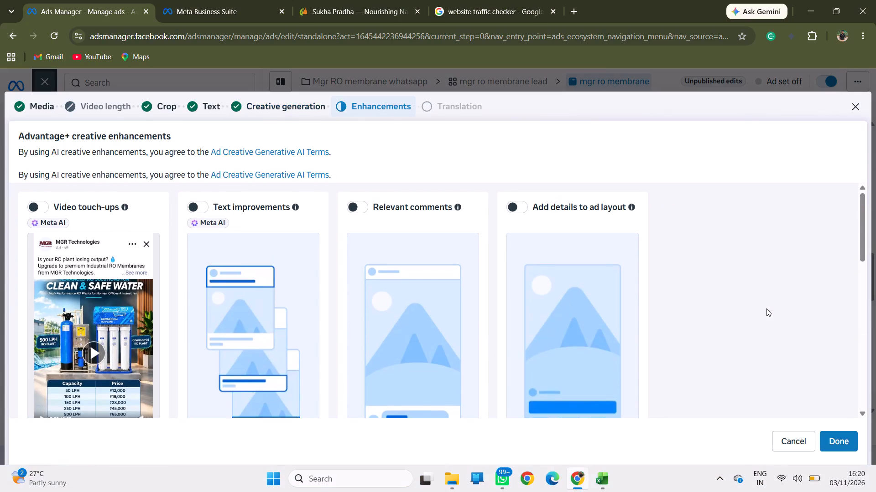
scroll(766, 308, down, 2)
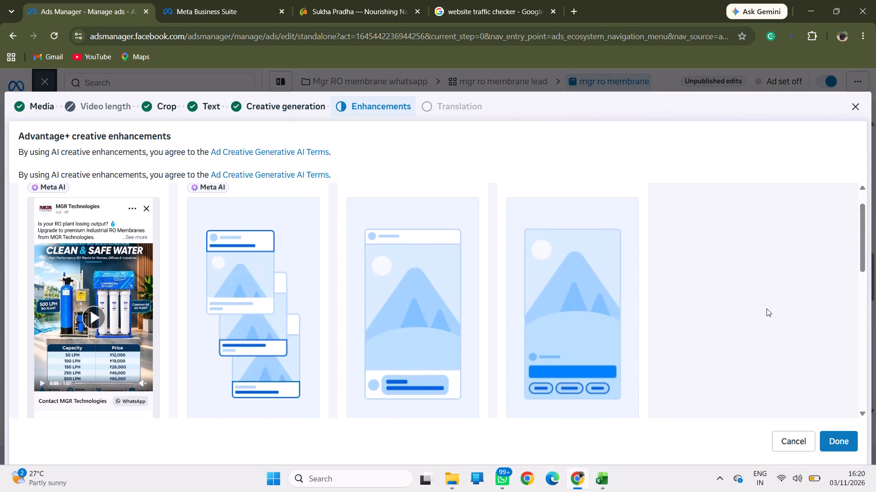
scroll(766, 308, down, 11)
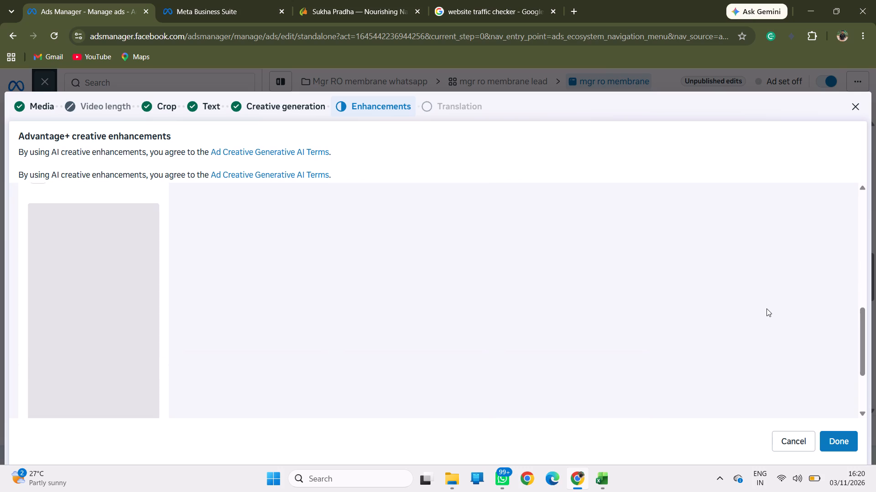
scroll(766, 308, down, 5)
scroll(766, 308, up, 7)
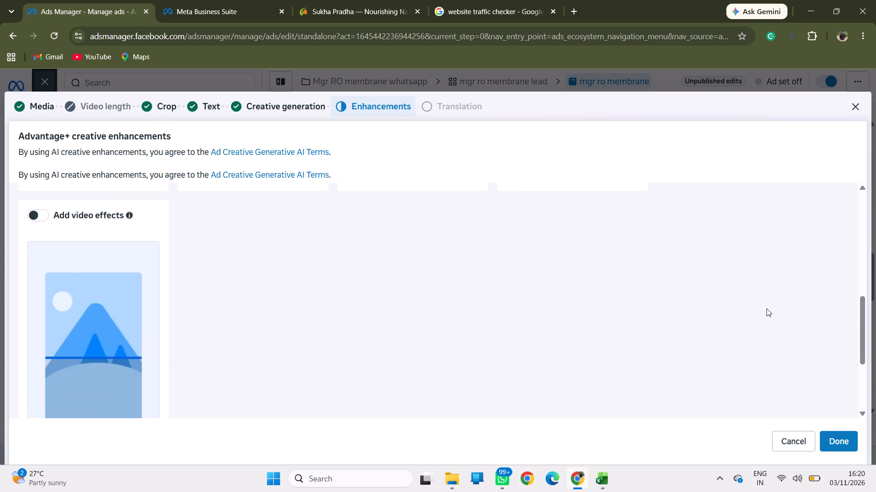
scroll(766, 308, up, 14)
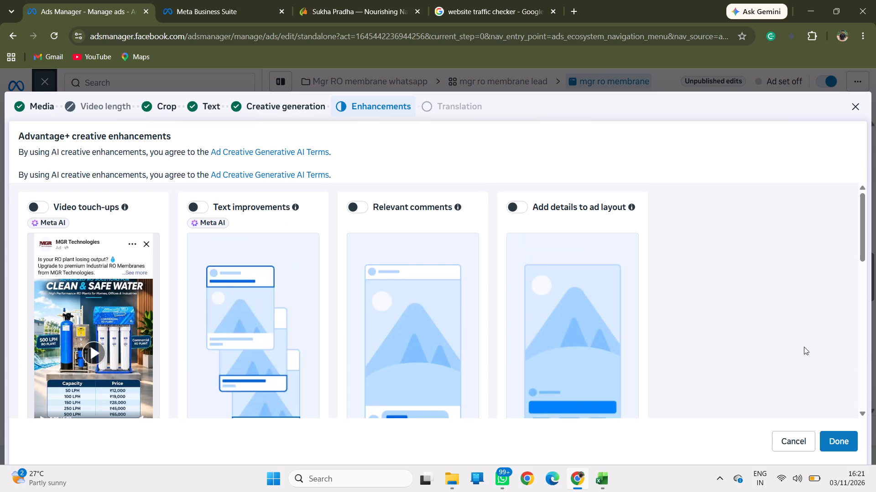
click(840, 443)
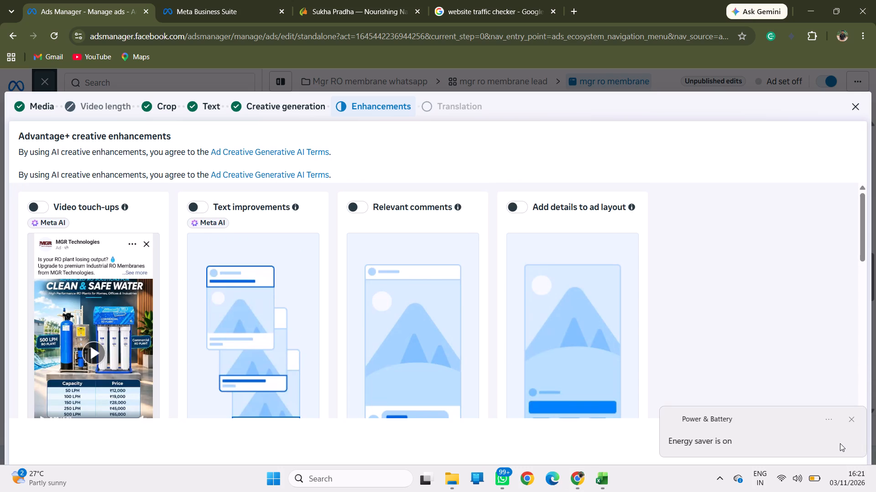
click(855, 419)
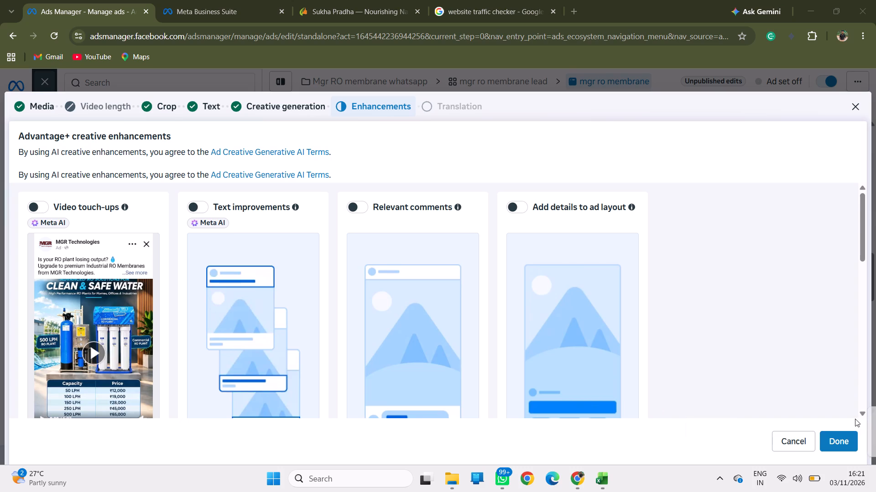
click(846, 441)
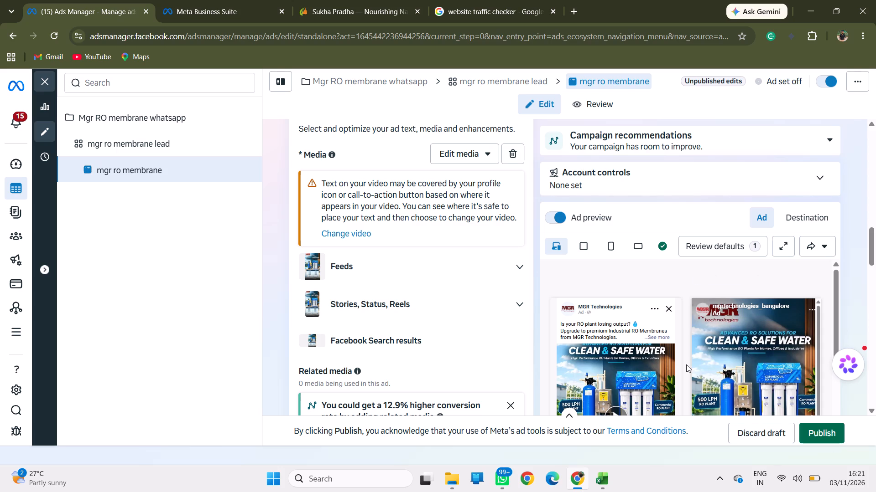
Examine the ad preview of the new video across the feed, stories, reels and search results placements.
scroll(686, 364, down, 5)
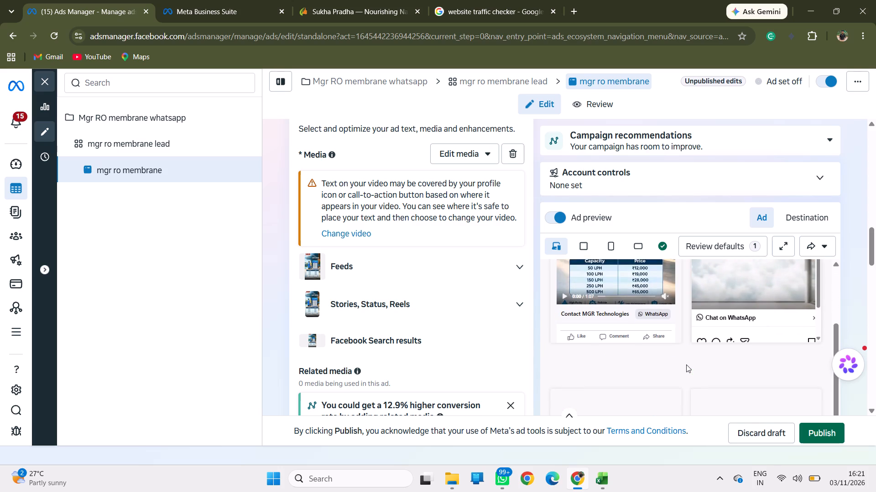
scroll(686, 364, up, 2)
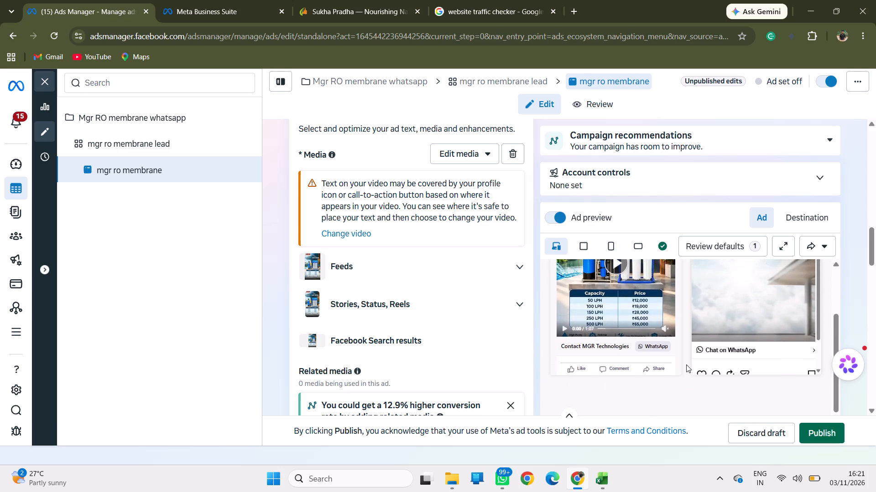
scroll(686, 364, up, 1)
scroll(686, 364, down, 7)
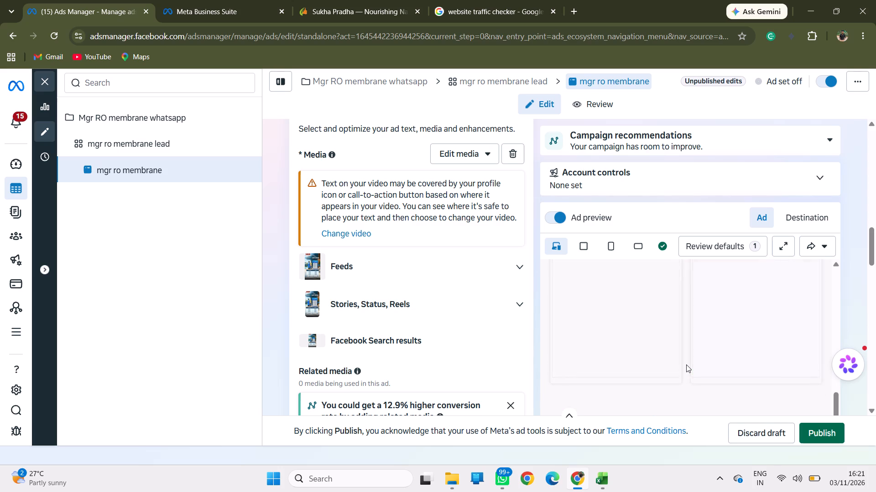
scroll(686, 364, down, 1)
scroll(686, 364, up, 1)
scroll(686, 364, down, 9)
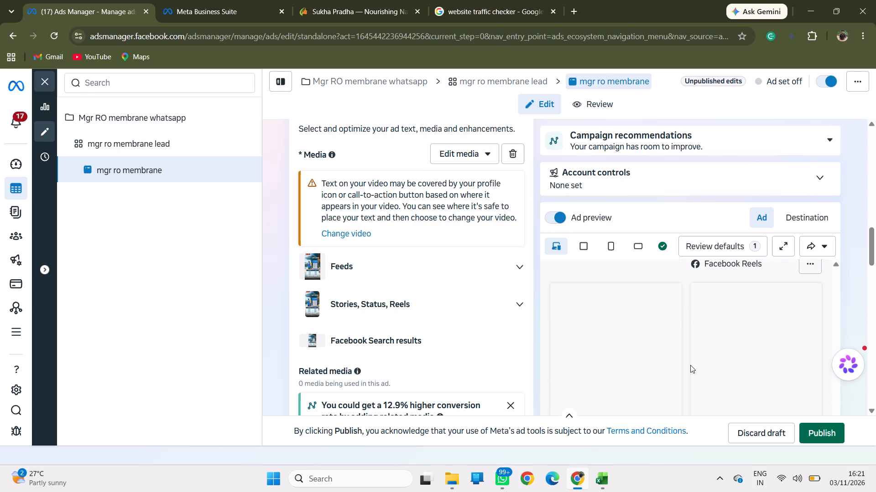
scroll(690, 365, down, 3)
scroll(690, 365, up, 6)
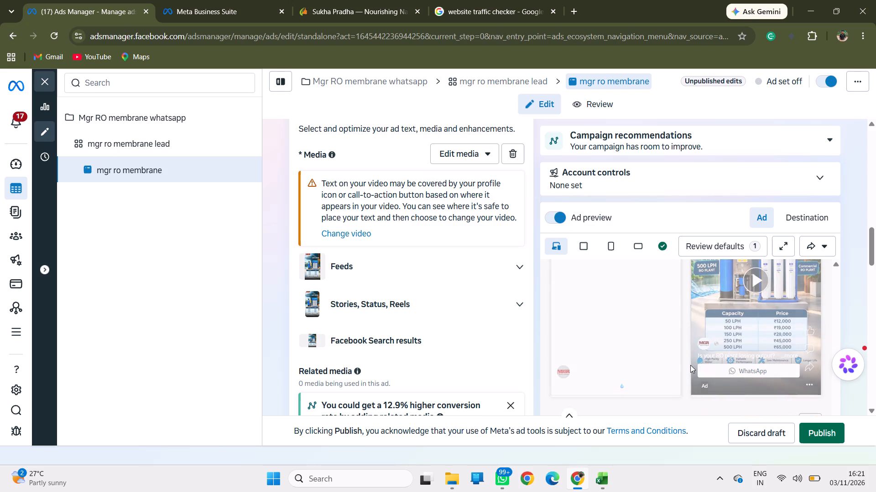
scroll(690, 365, up, 1)
scroll(690, 365, down, 11)
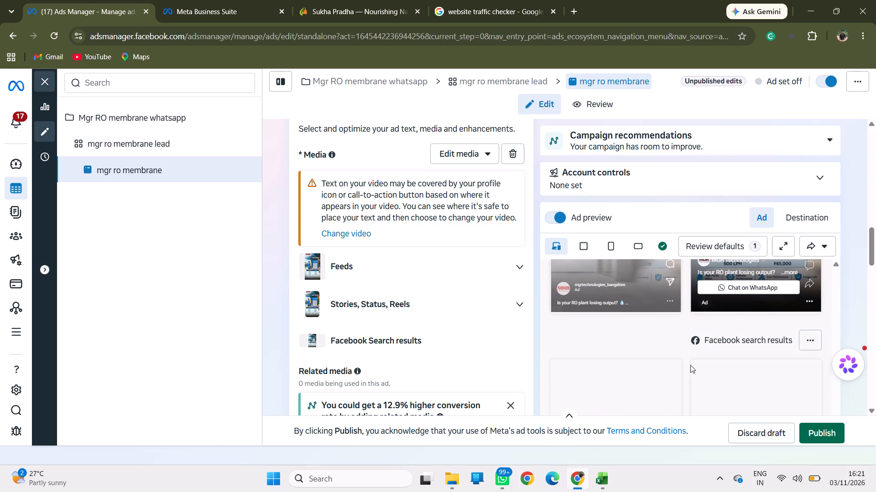
scroll(690, 365, down, 13)
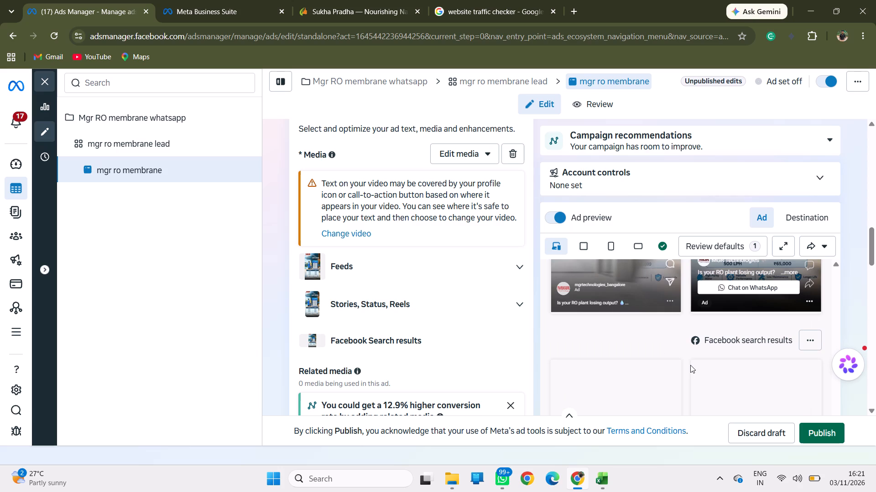
scroll(690, 365, down, 7)
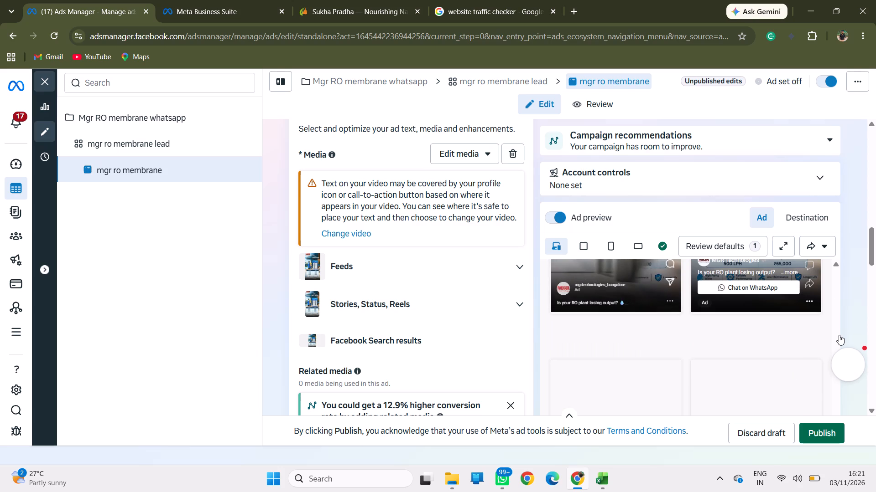
Review the rest of the ad setup, from related media and primary text through the WhatsApp conversation template to tracking.
scroll(672, 359, down, 4)
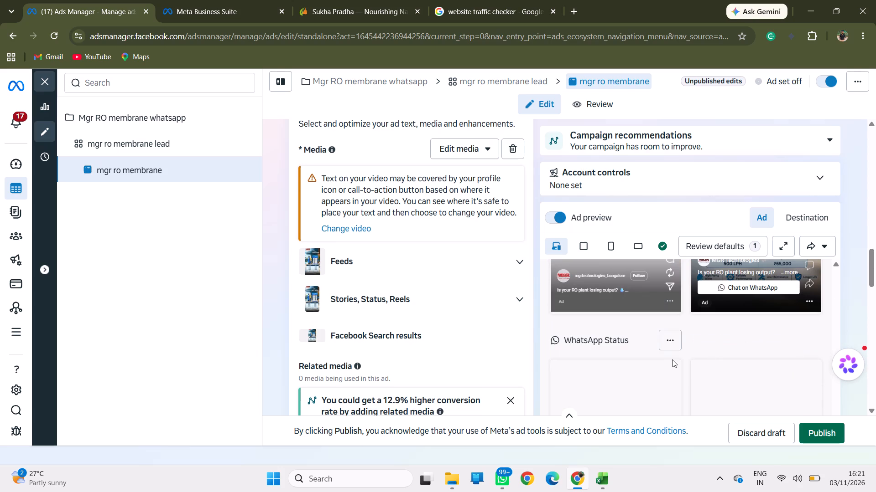
scroll(672, 359, down, 3)
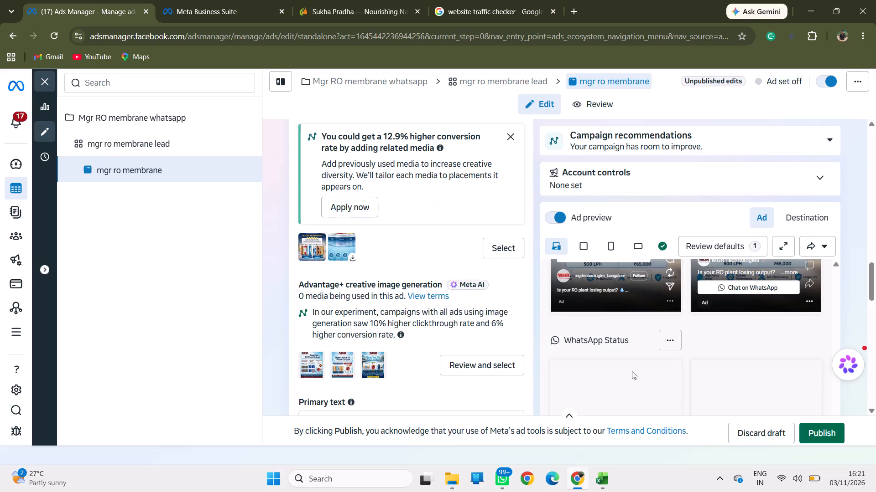
scroll(629, 385, down, 2)
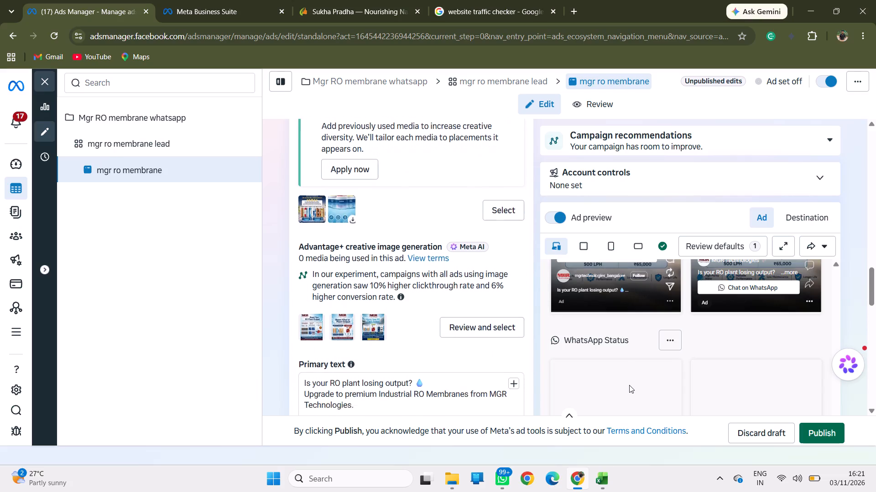
scroll(629, 385, down, 15)
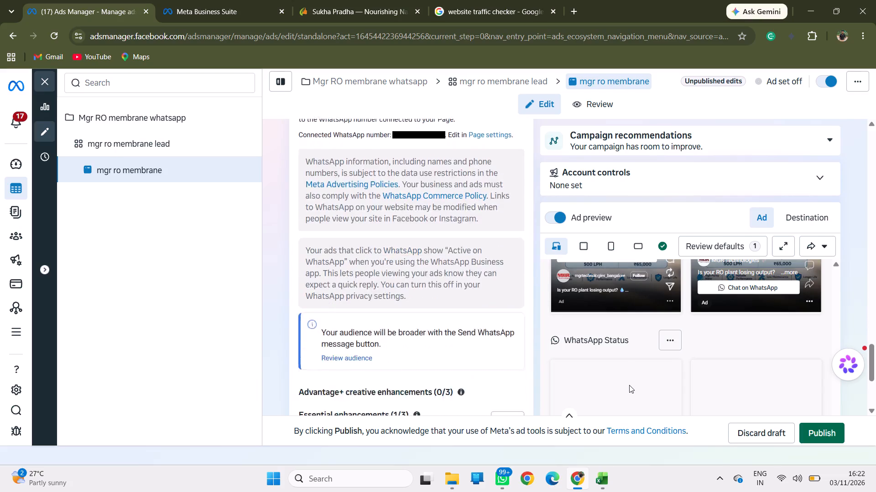
scroll(629, 385, down, 15)
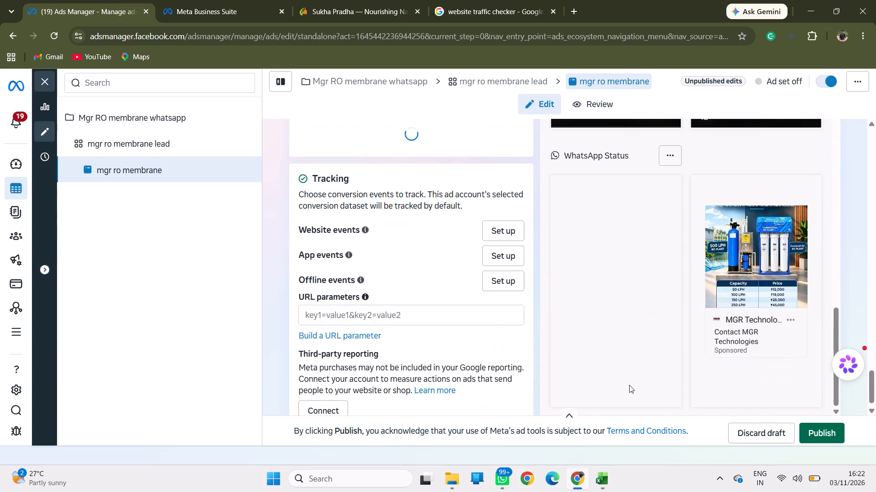
scroll(629, 385, down, 2)
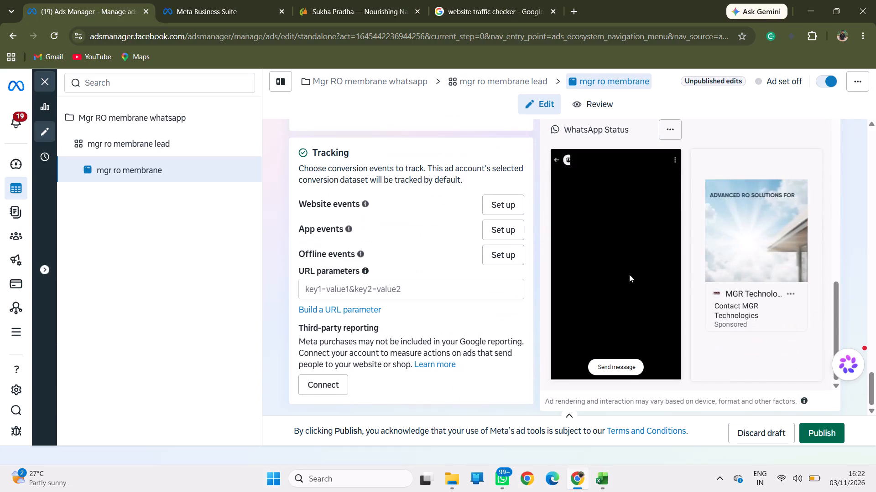
scroll(660, 344, down, 3)
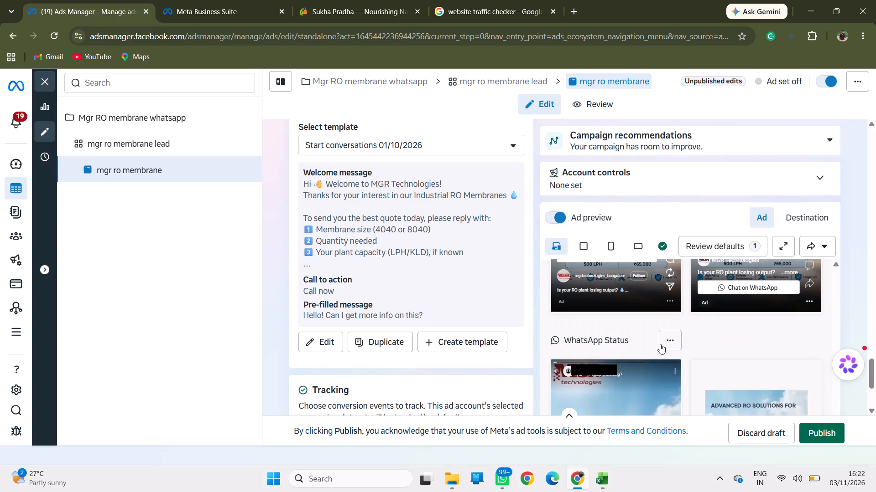
Examine the WhatsApp Status and Facebook search results previews, and recheck the reels, stories and feed previews.
scroll(660, 344, down, 5)
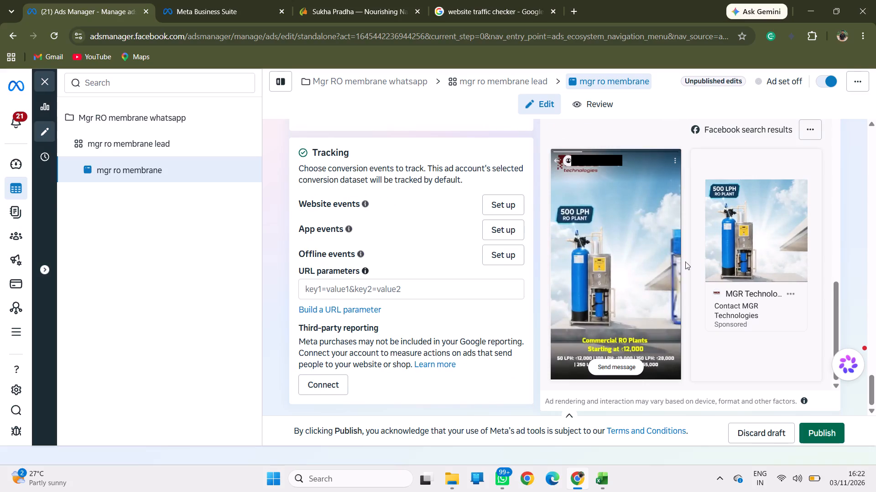
scroll(631, 257, up, 3)
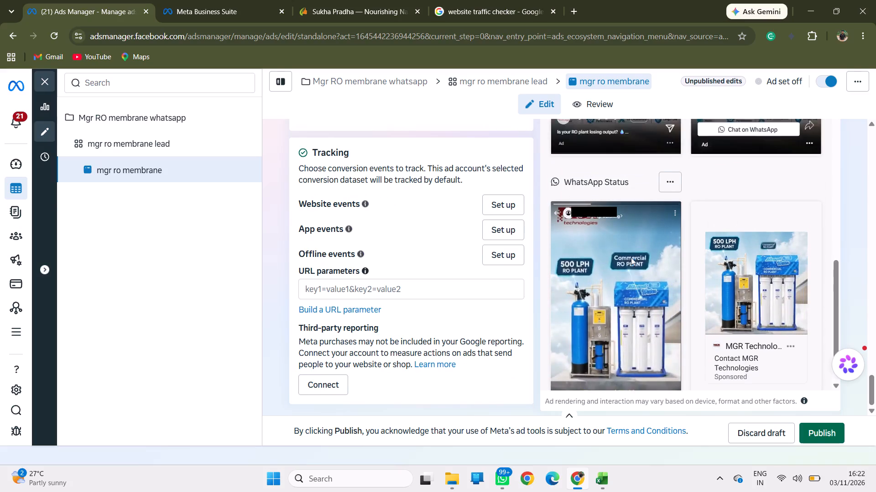
scroll(631, 257, up, 16)
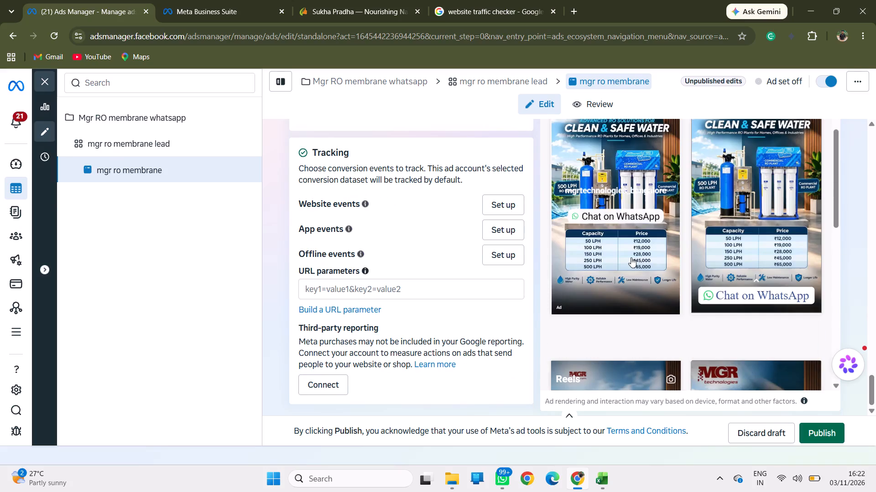
scroll(631, 257, up, 11)
scroll(398, 218, up, 14)
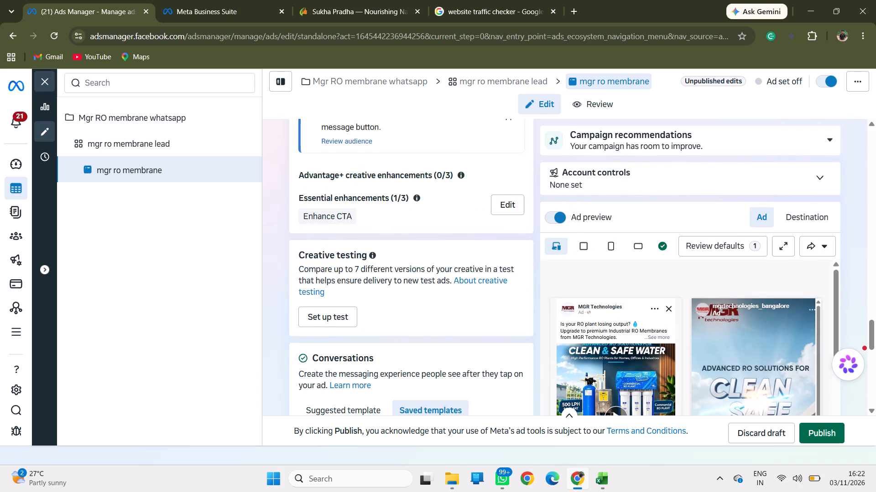
Review the ad's Advantage+ creative optimizations and essential enhancements, and save with only Enhance CTA selected.
click(500, 207)
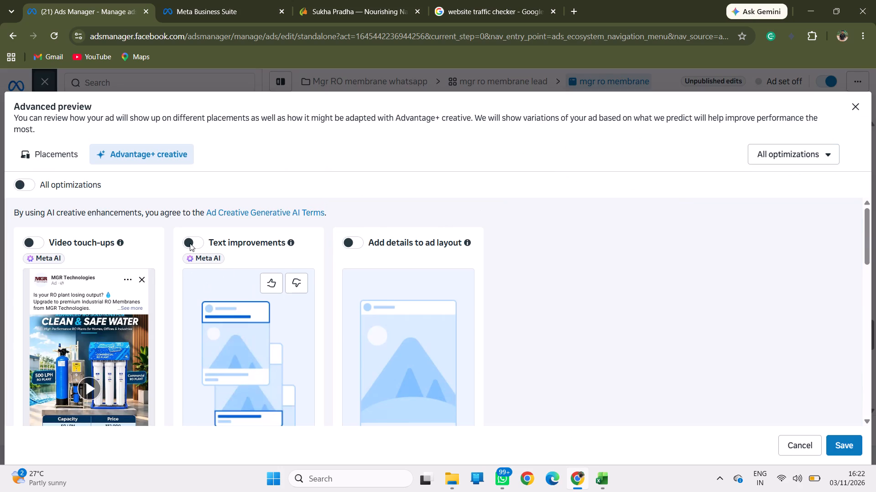
scroll(283, 255, down, 1)
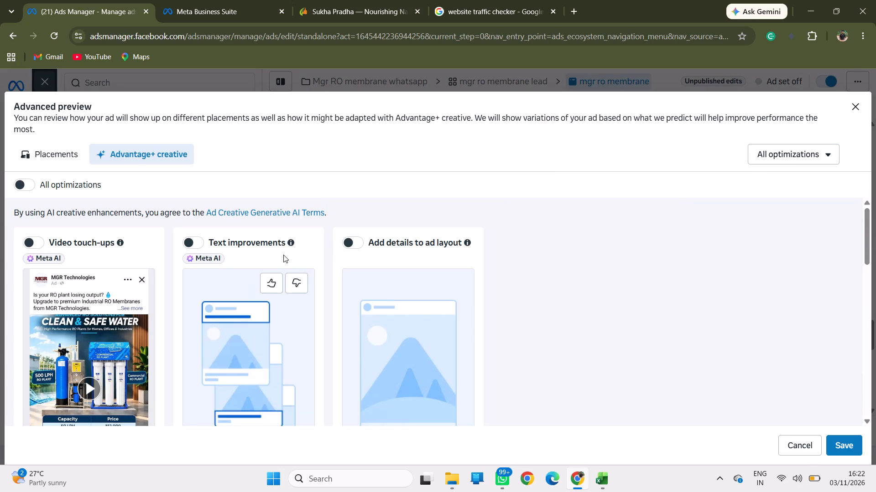
scroll(283, 255, down, 8)
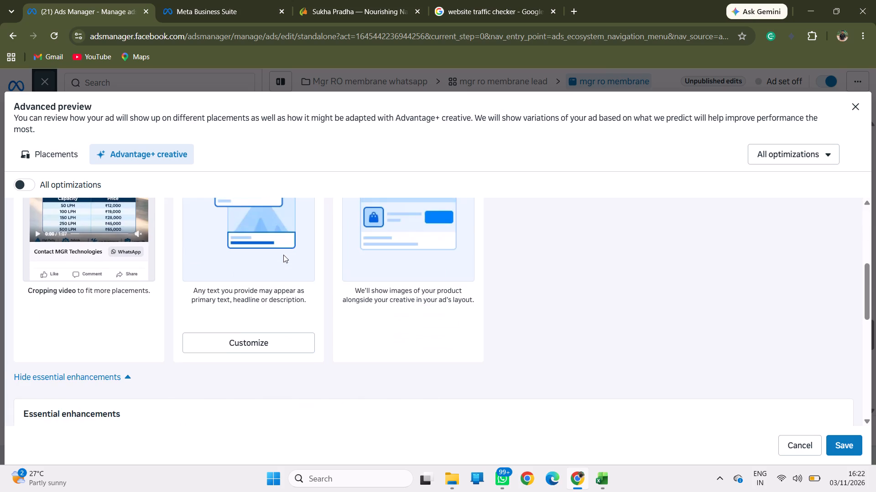
scroll(283, 255, down, 4)
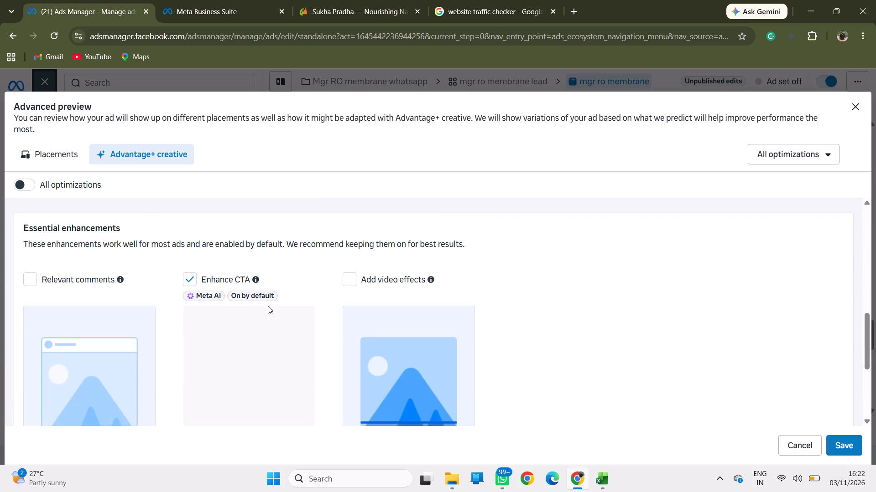
scroll(244, 333, down, 2)
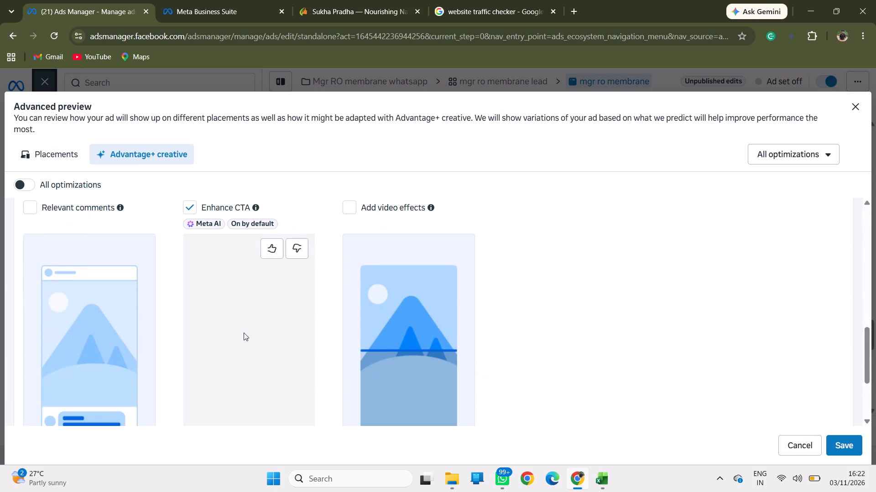
scroll(244, 333, down, 2)
scroll(244, 333, up, 2)
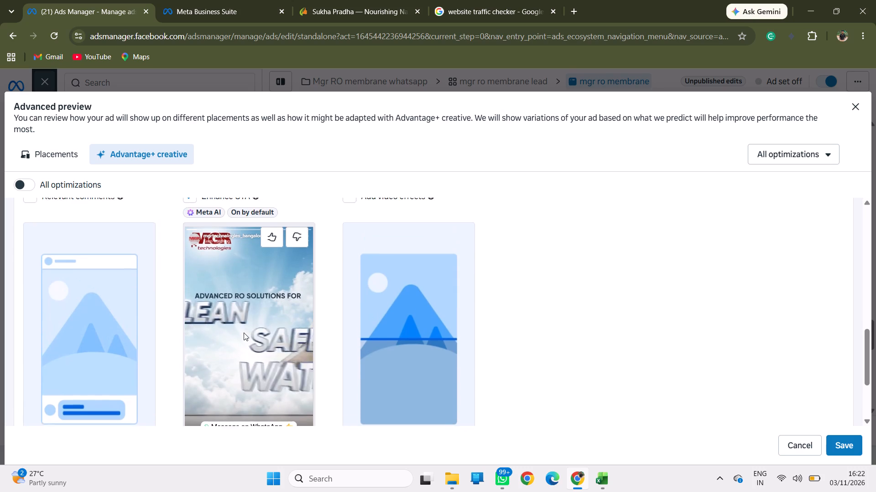
scroll(244, 333, up, 2)
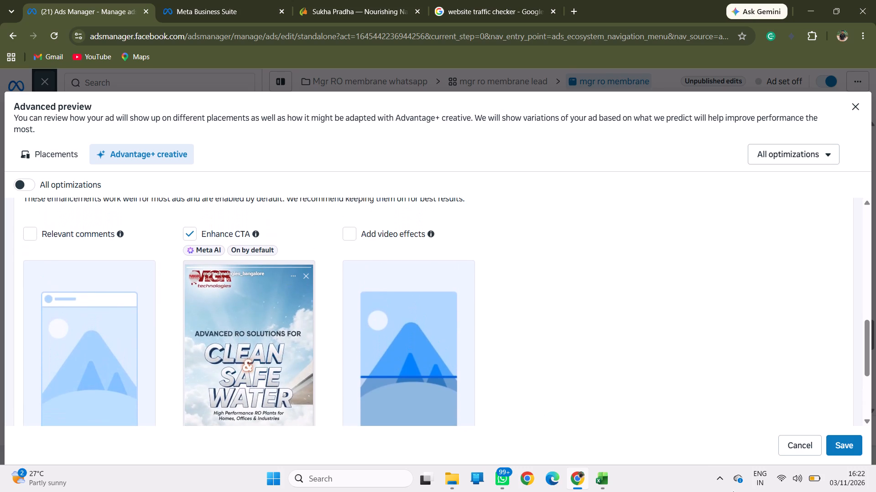
click(845, 446)
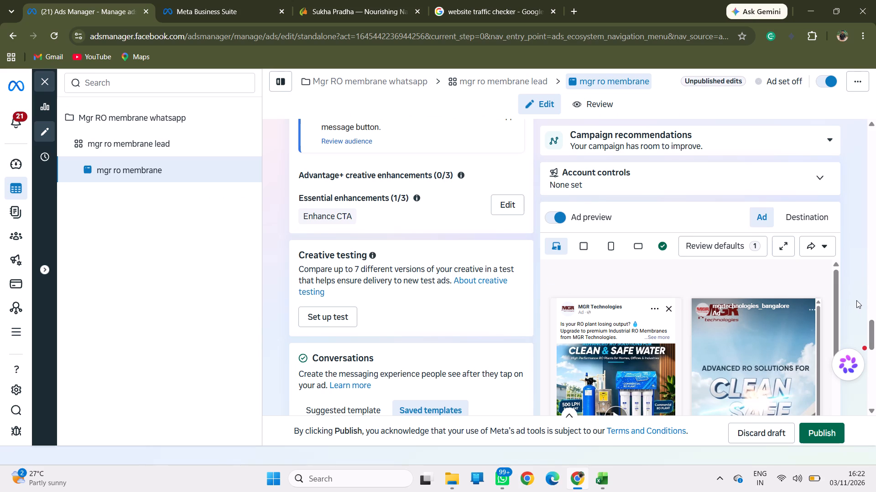
Review the ad's conversation template, including the welcome and pre-filled messages, and its tracking settings.
scroll(856, 300, down, 5)
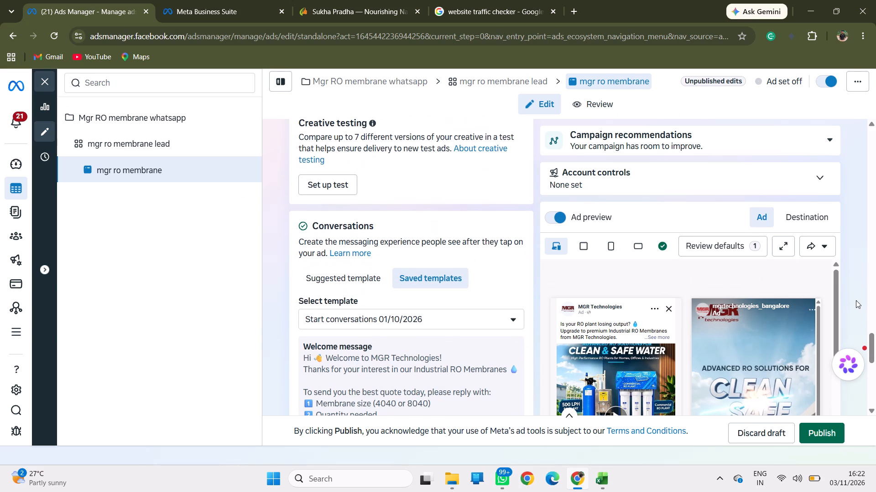
scroll(856, 300, down, 6)
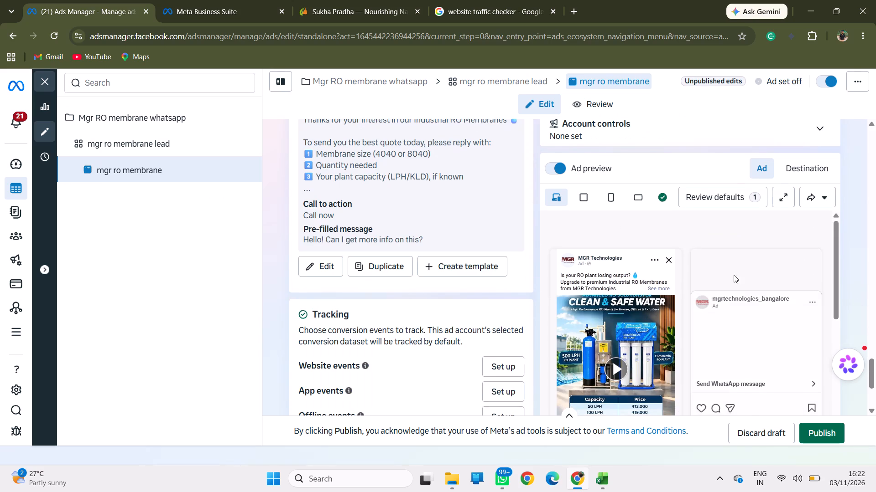
scroll(425, 201, up, 1)
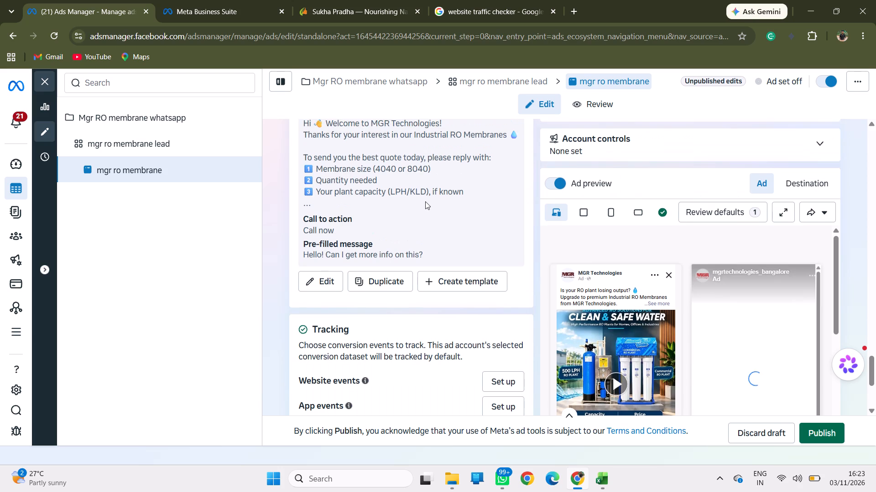
scroll(425, 201, up, 2)
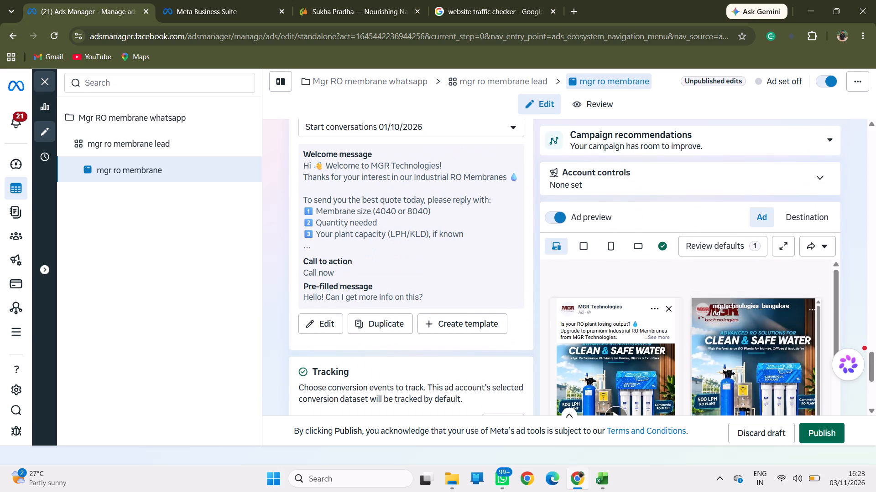
scroll(425, 201, up, 2)
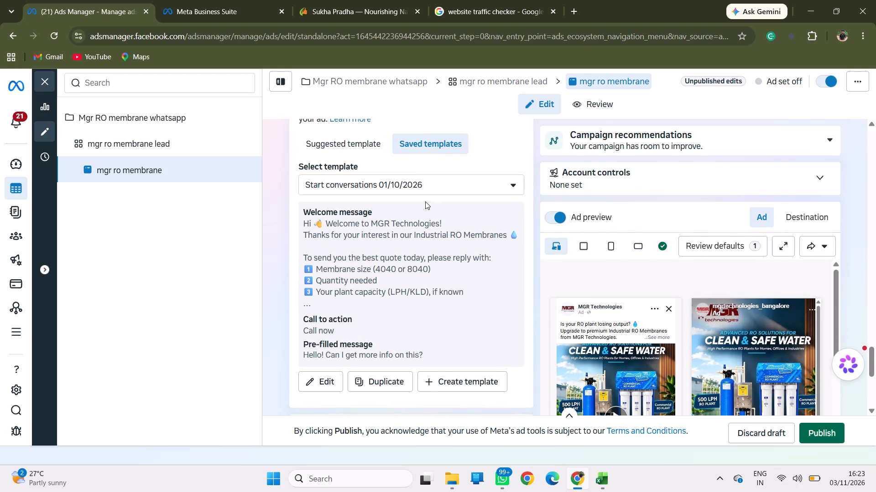
scroll(425, 201, down, 1)
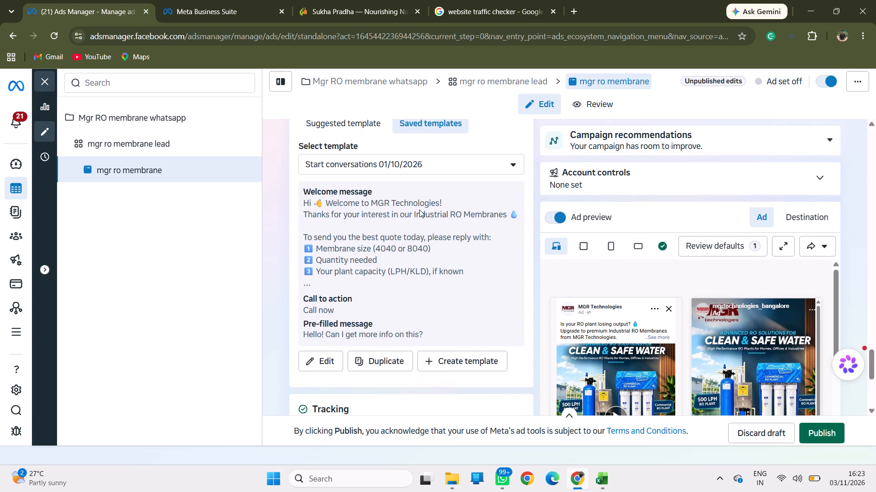
scroll(414, 264, down, 1)
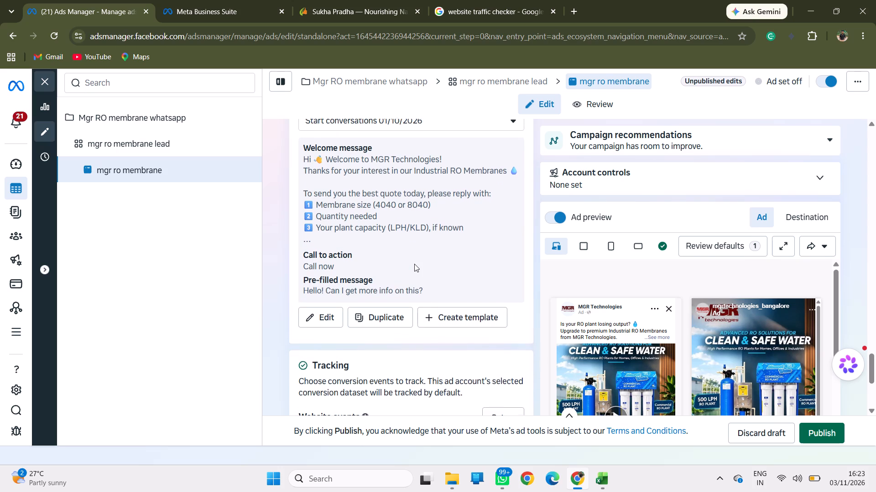
scroll(414, 264, down, 3)
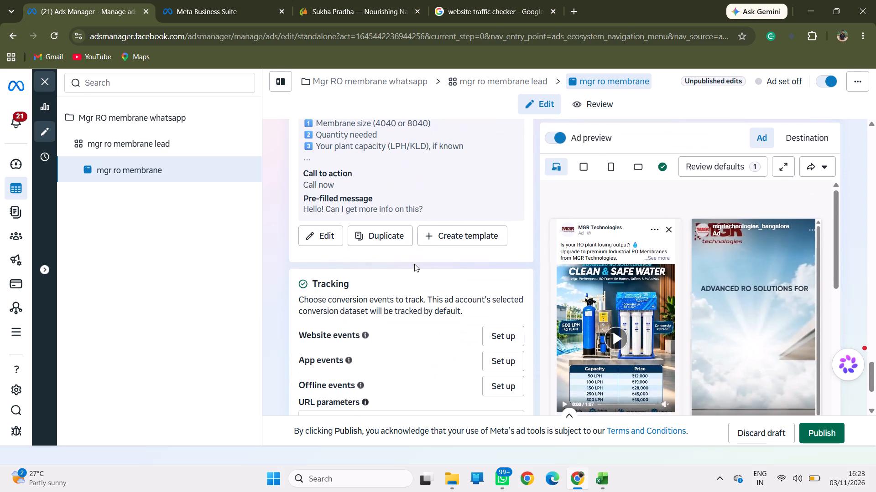
scroll(414, 264, down, 3)
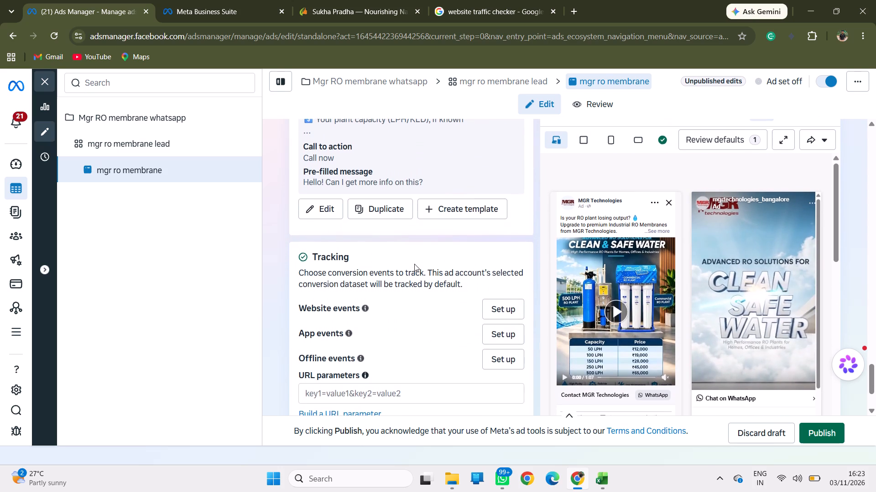
scroll(414, 264, down, 1)
scroll(414, 264, up, 1)
scroll(414, 264, down, 1)
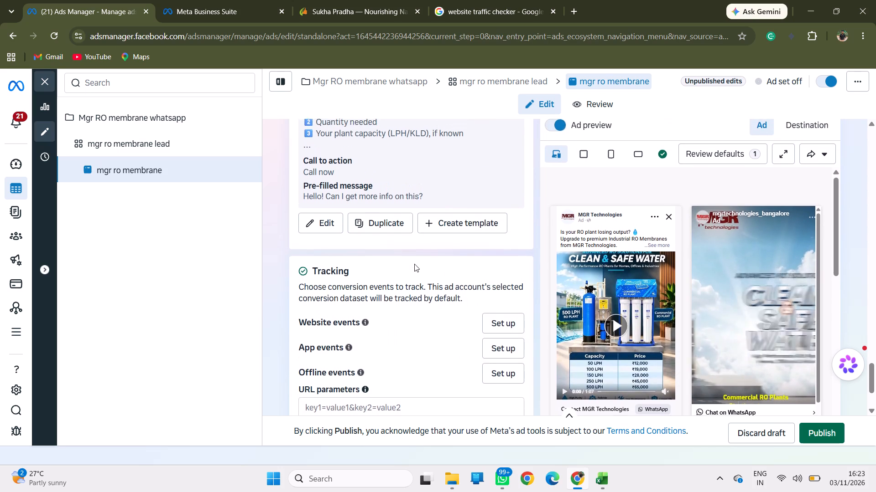
scroll(414, 264, down, 9)
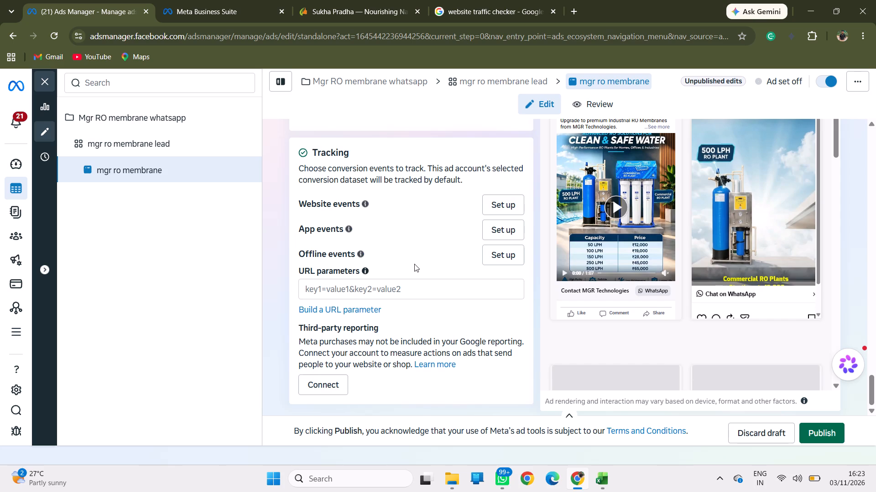
scroll(414, 264, down, 1)
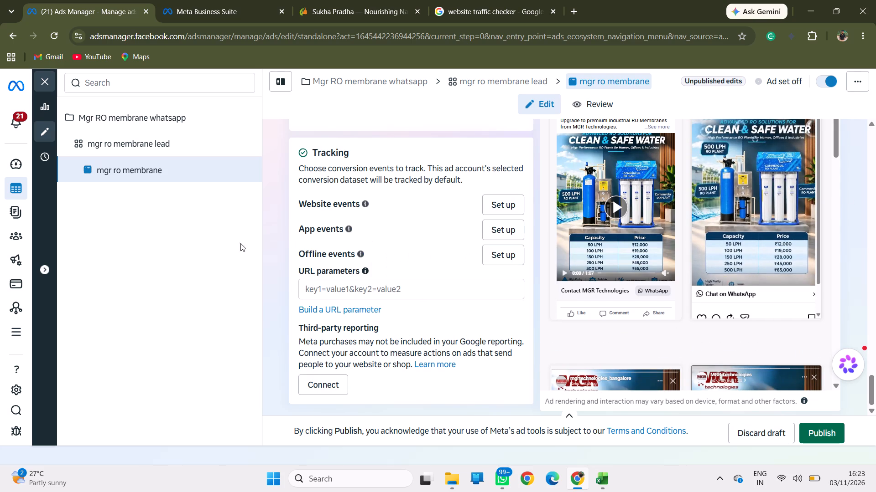
Publish the edits to the mgr ro membrane ad.
click(824, 427)
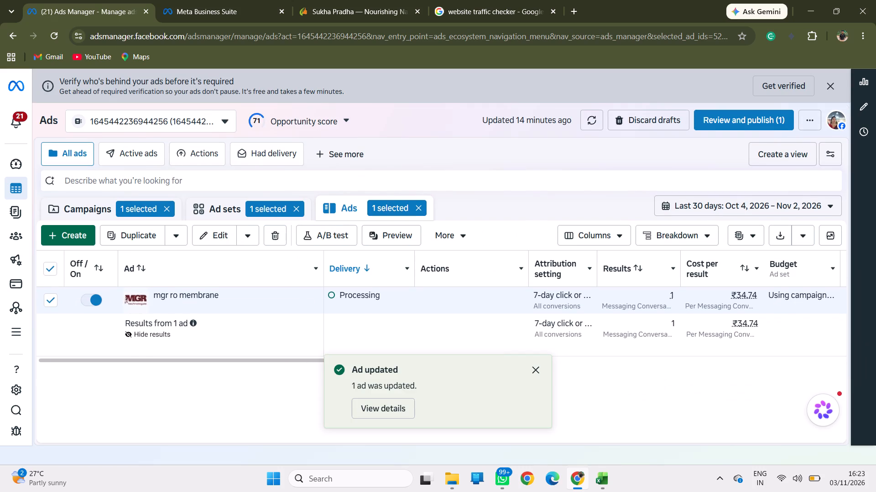
Switch on the mgr ro membrane lead ad set.
click(261, 204)
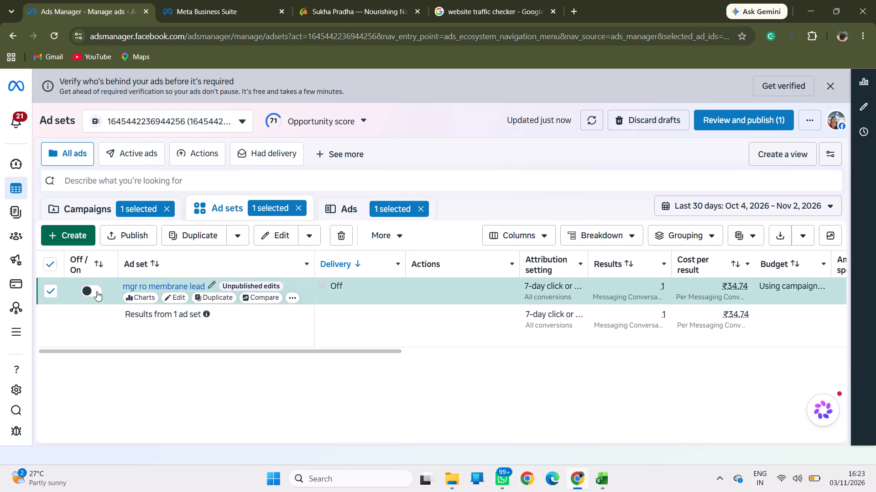
click(97, 291)
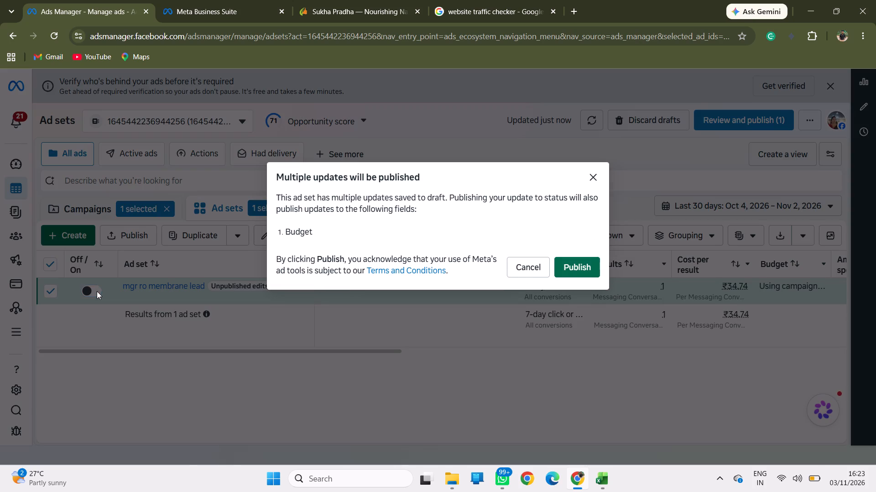
Publish the mgr ro membrane lead ad set's status change together with its drafted budget update.
click(584, 266)
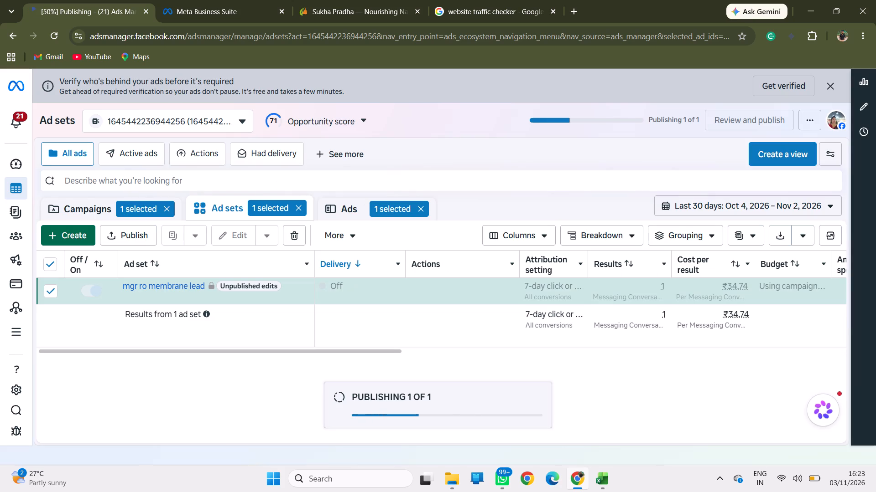
Switch on the Mgr RO membrane whatsapp campaign and clear its selection in the campaign list.
click(136, 206)
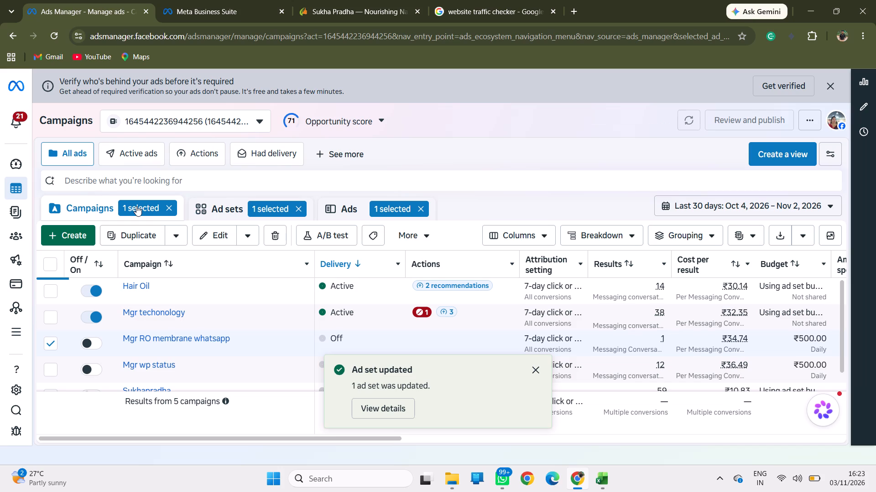
click(94, 342)
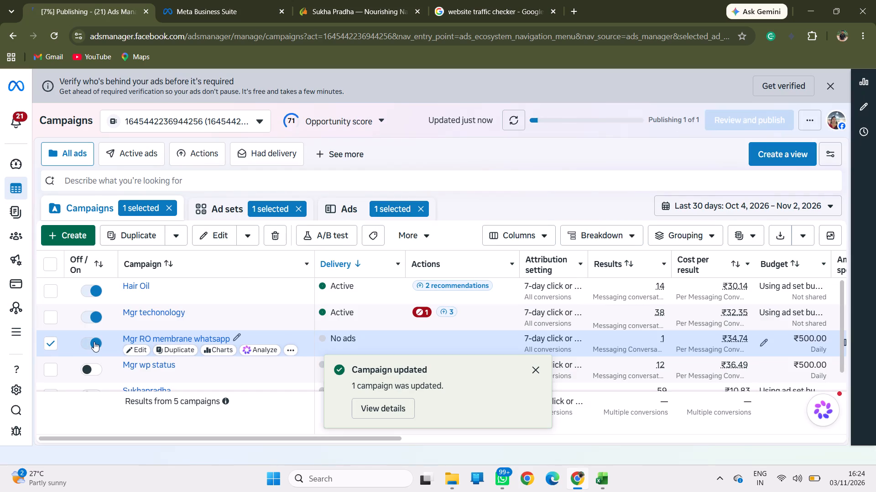
click(50, 340)
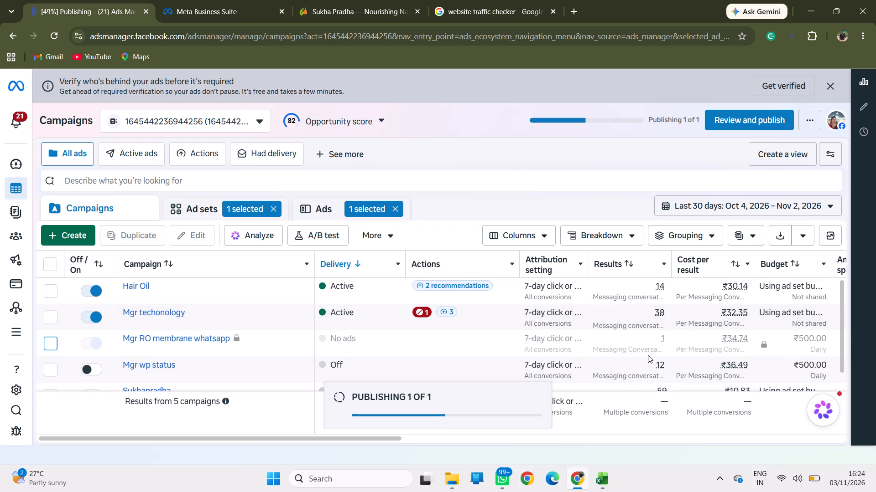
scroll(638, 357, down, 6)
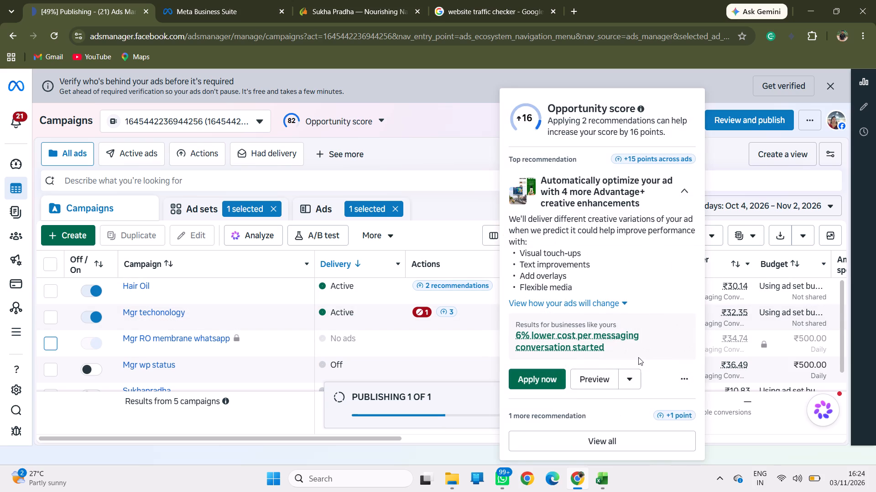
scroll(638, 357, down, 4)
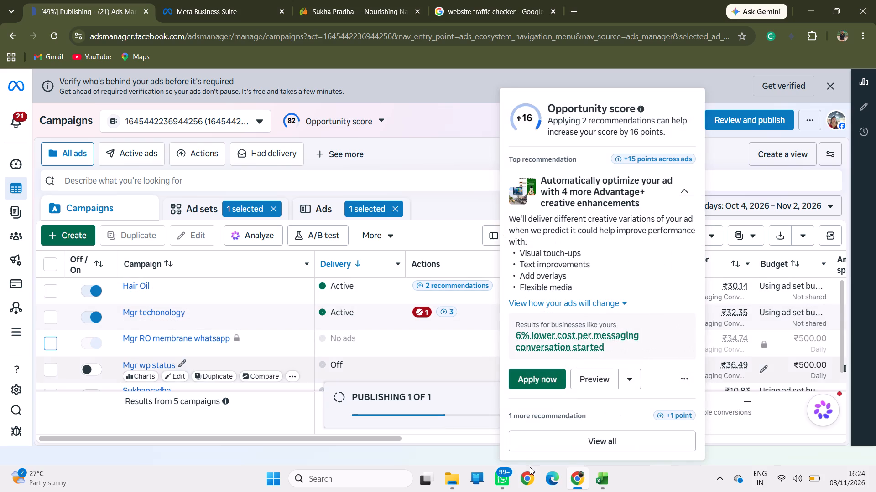
Dismiss the opportunity score details, look through the campaigns list, and start Review and publish for the account's pending changes.
click(770, 426)
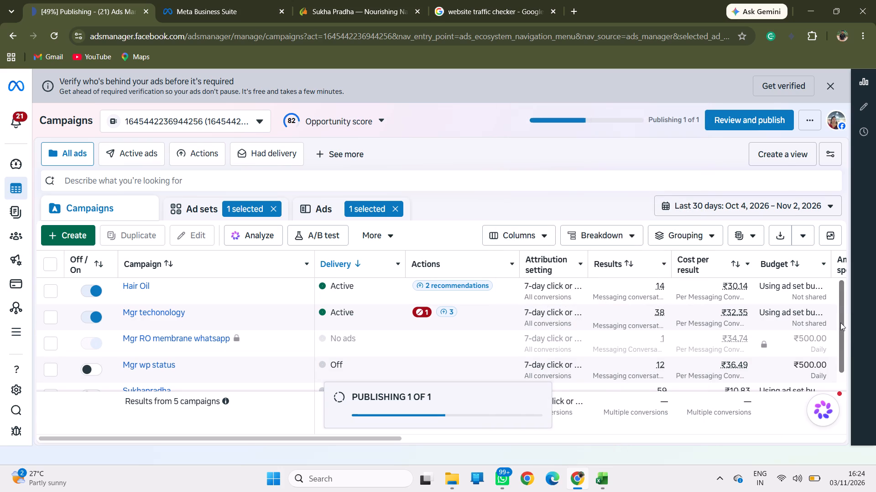
drag(840, 323, 841, 365)
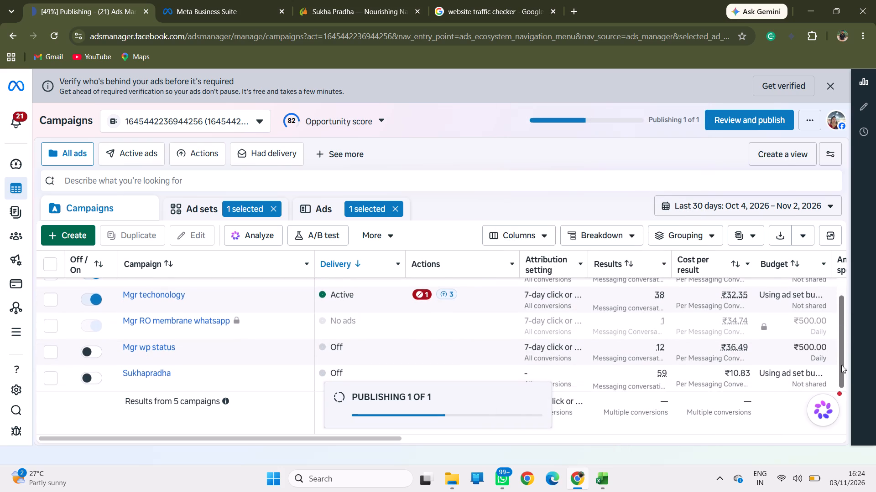
drag(841, 365, 828, 282)
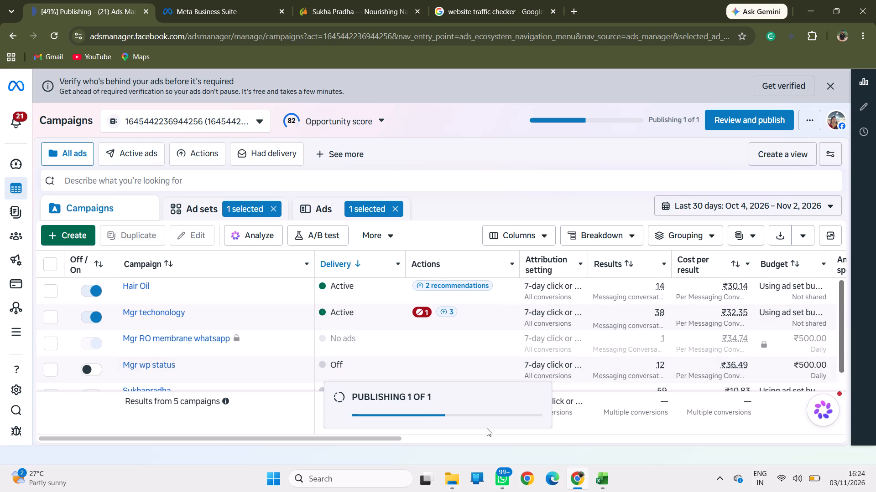
click(734, 116)
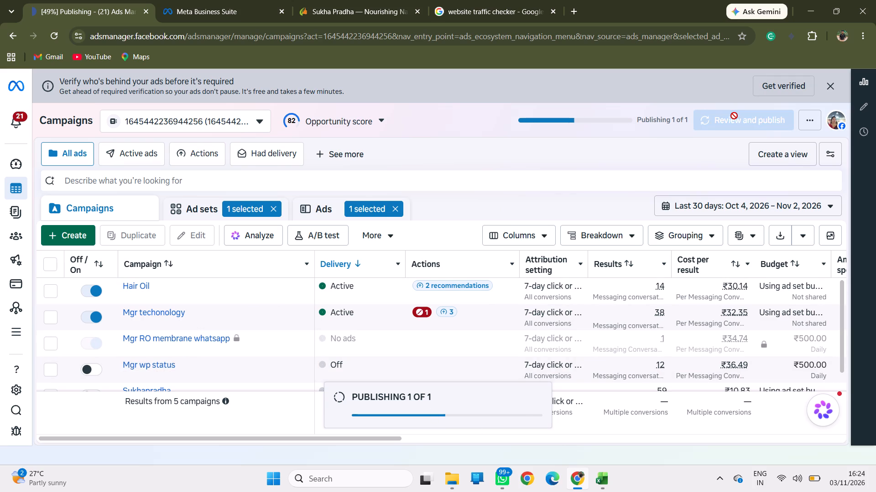
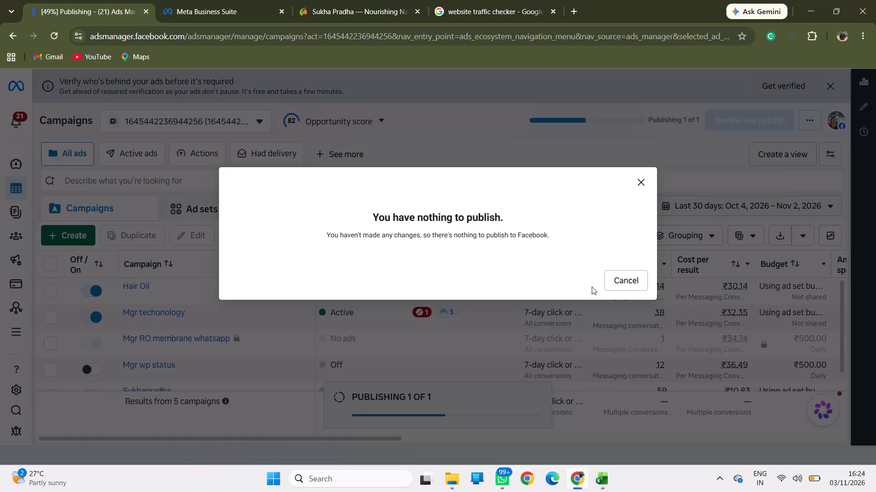
Close the publish dialog and clear the ad set and ad selections so that everything in the account is listed.
click(627, 277)
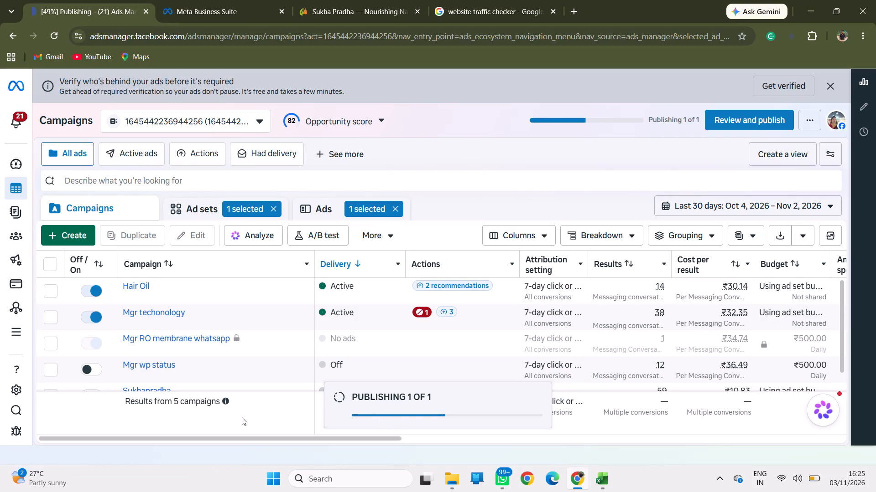
click(279, 205)
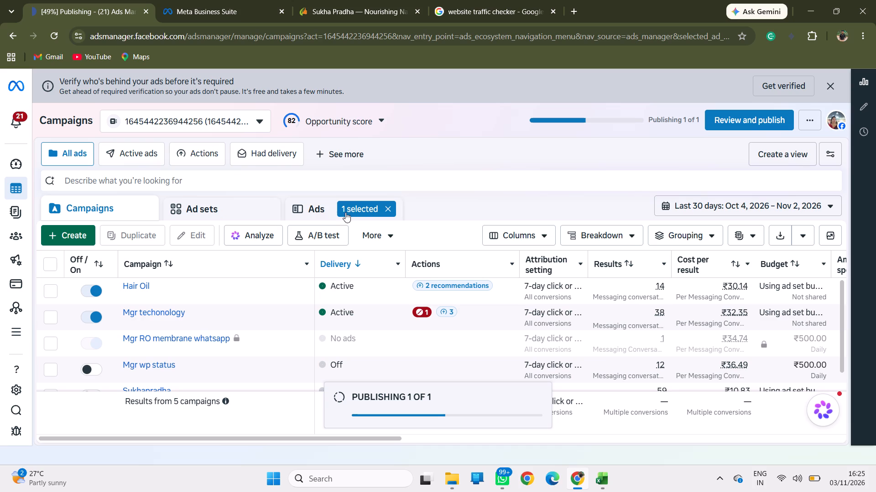
click(385, 207)
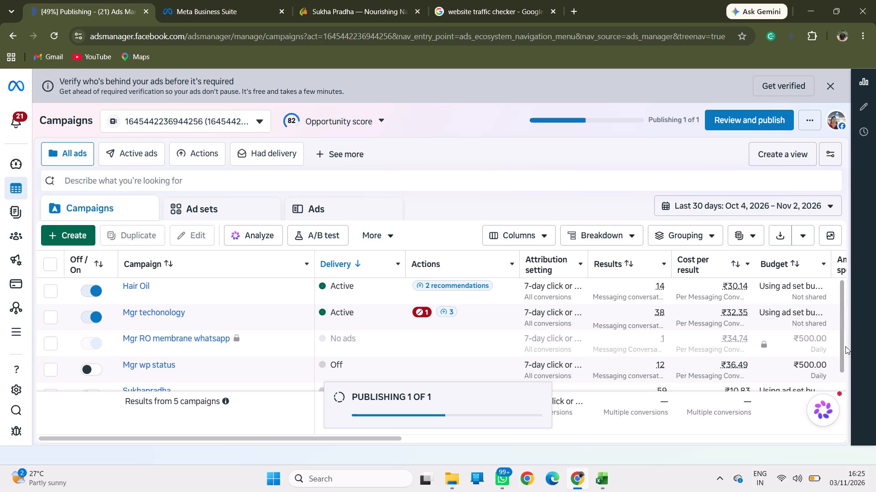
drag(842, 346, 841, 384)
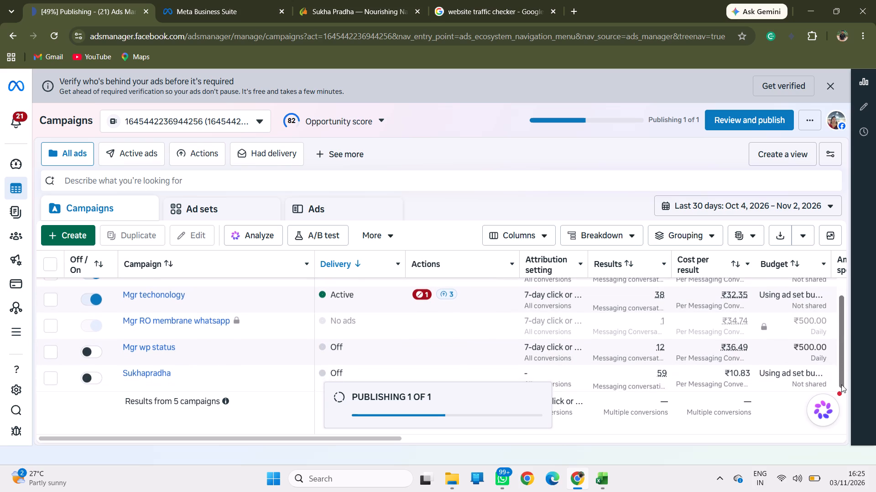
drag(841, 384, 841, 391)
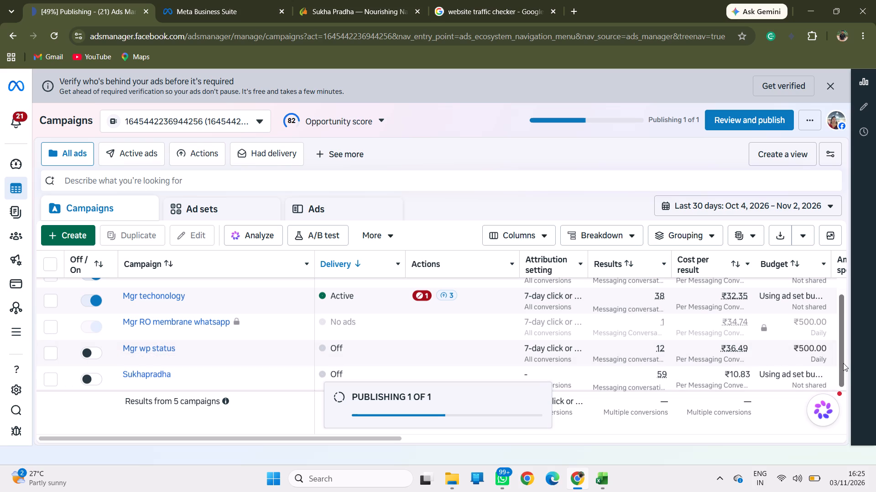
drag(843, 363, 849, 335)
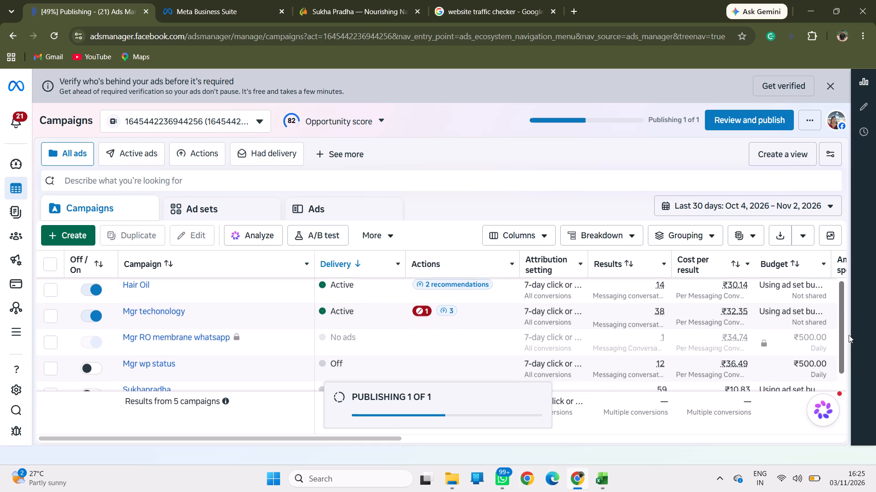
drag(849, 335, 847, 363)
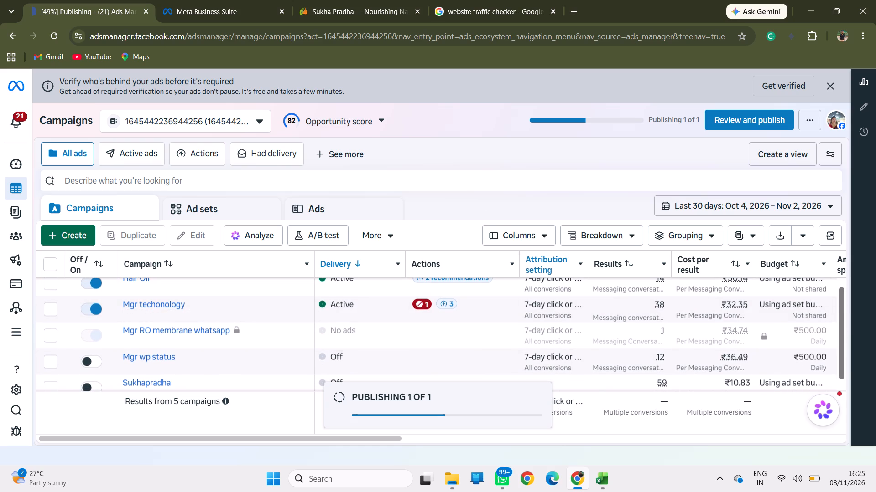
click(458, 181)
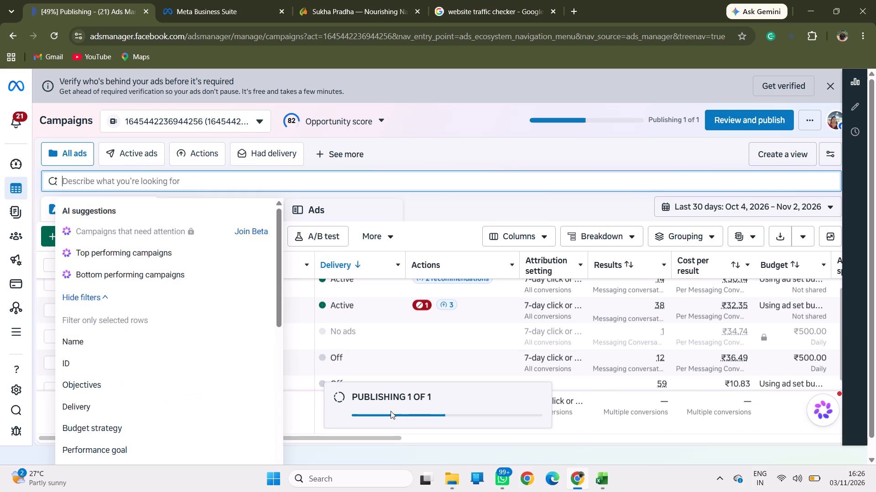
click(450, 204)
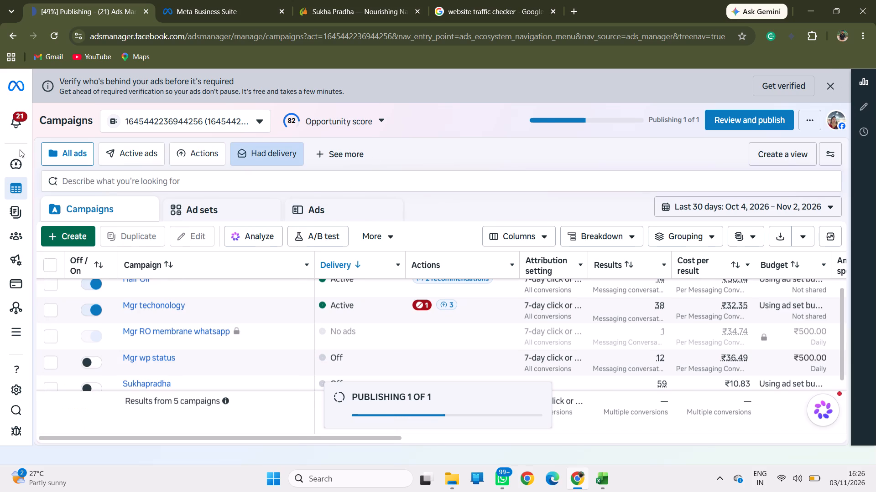
Visit the account overview, return to the campaigns list, and reload the page to refresh the publishing status, dismissing the ad blocker notice.
click(19, 161)
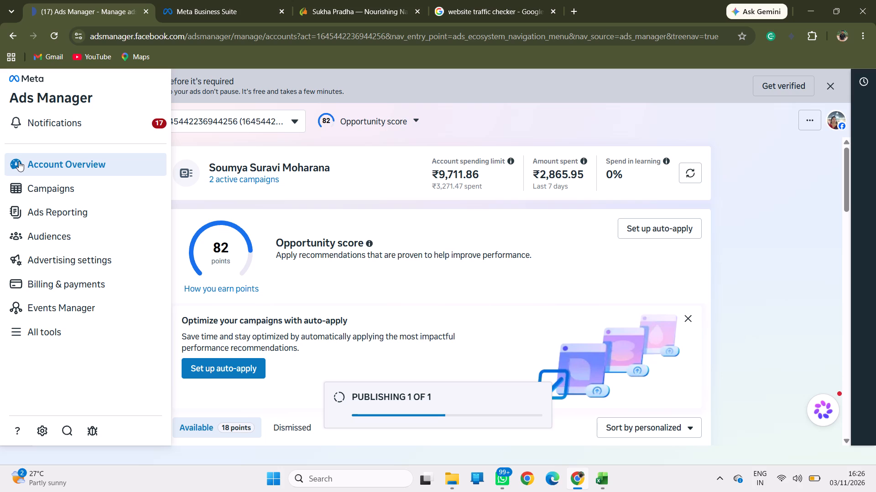
click(84, 192)
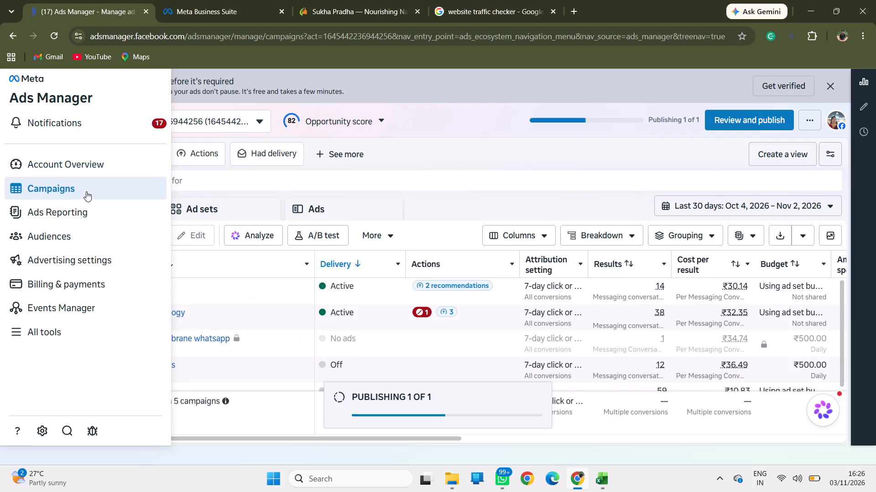
click(453, 148)
click(54, 34)
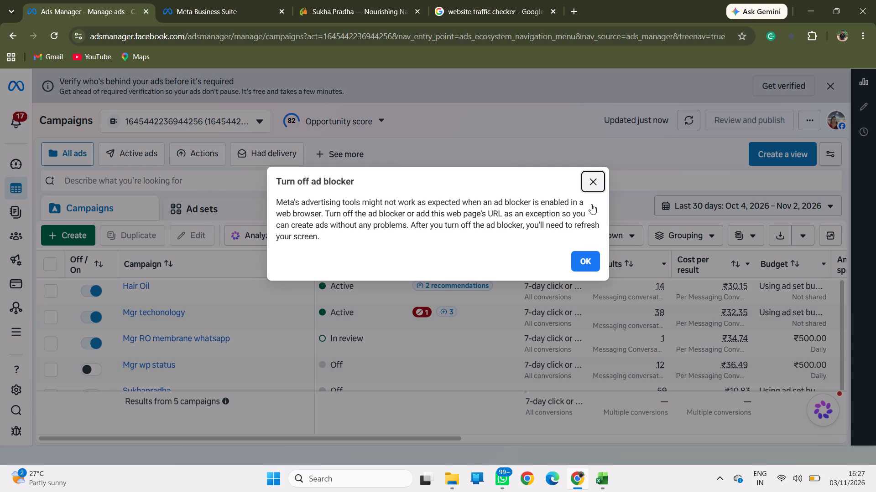
click(588, 259)
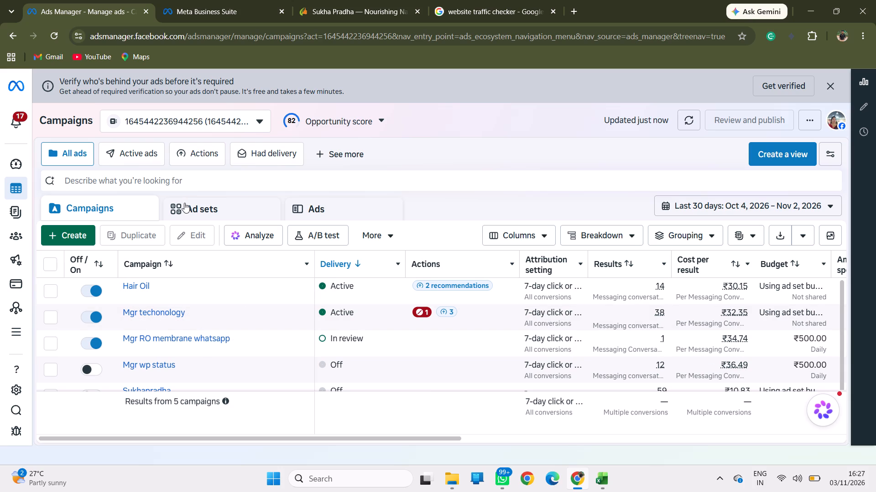
Check the delivery status of the account's ad sets and ads, including mgr ro membrane, and return to the campaigns list.
click(201, 209)
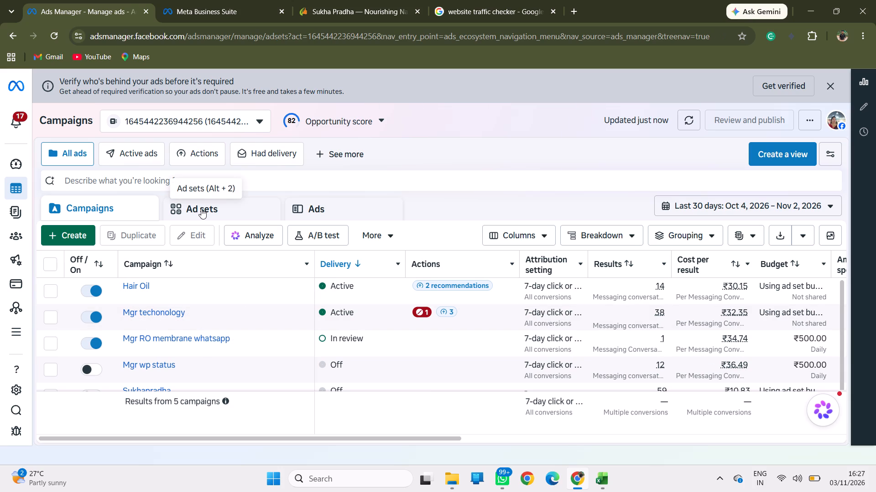
click(307, 210)
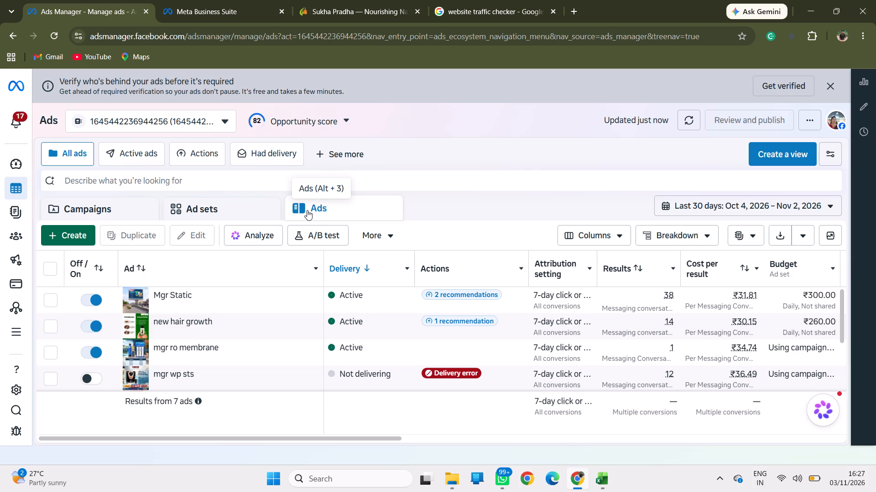
click(225, 209)
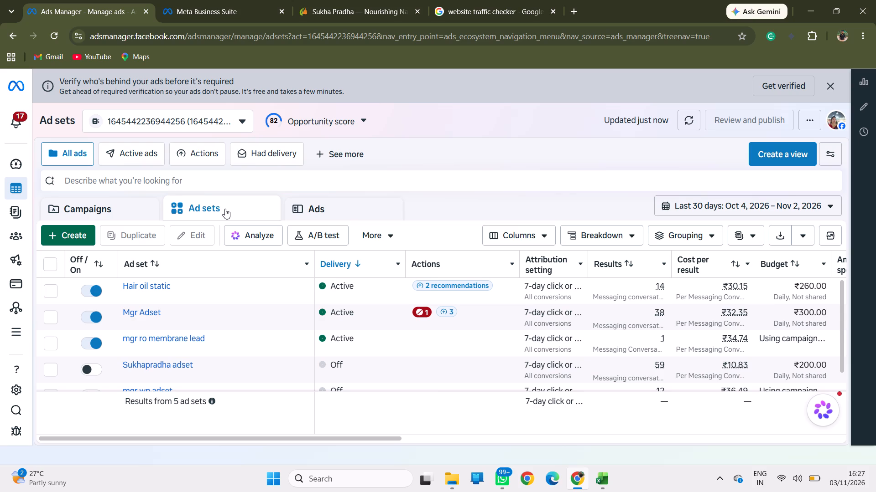
click(317, 212)
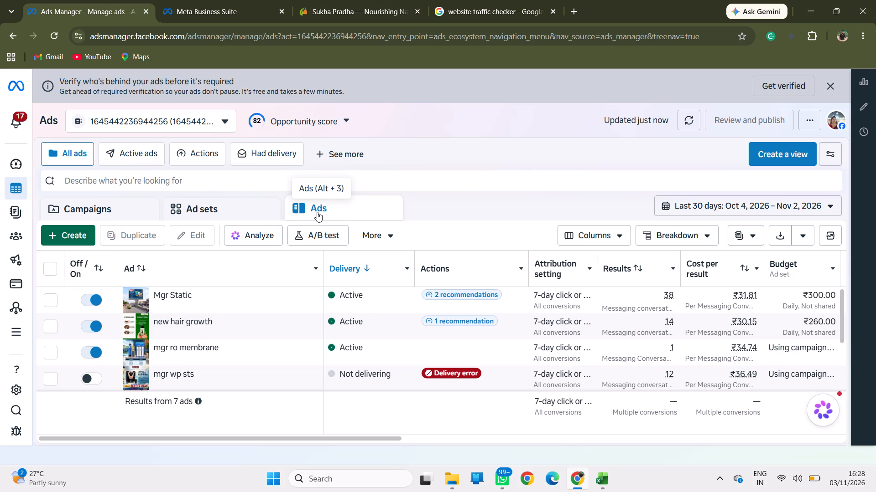
click(108, 206)
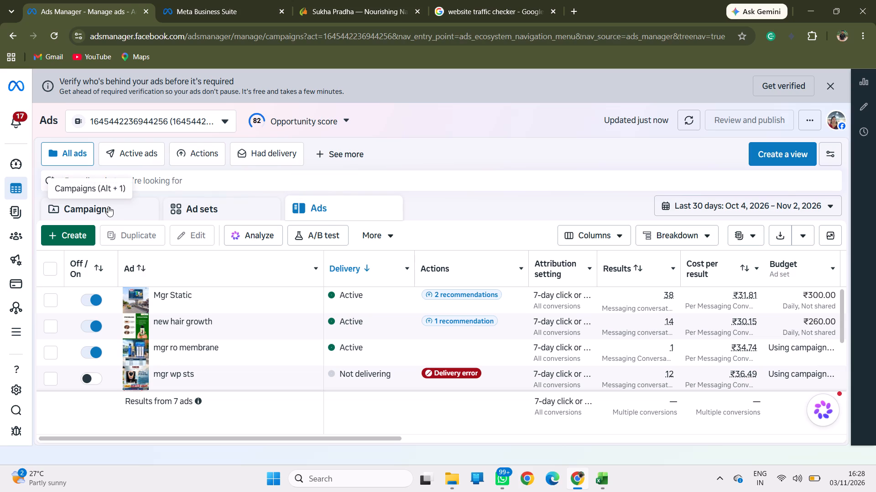
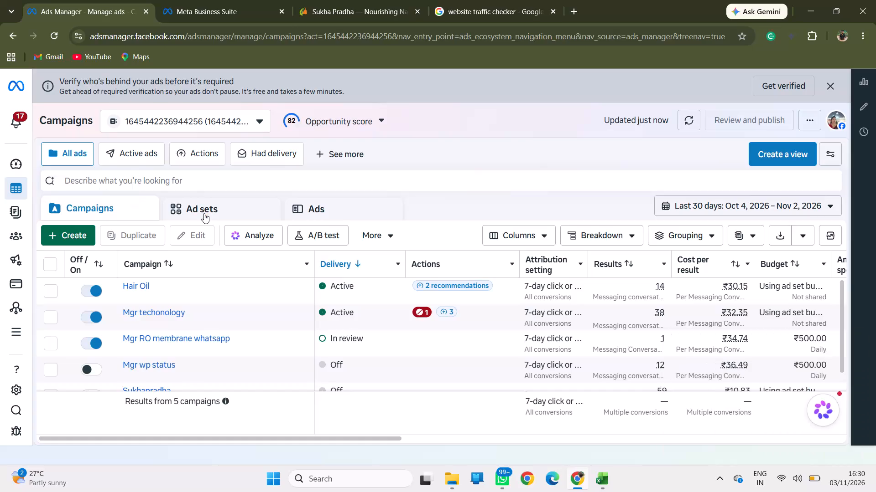
Check the delivery status of the mgr ro membrane lead ad set once more and return to the campaigns list.
click(204, 213)
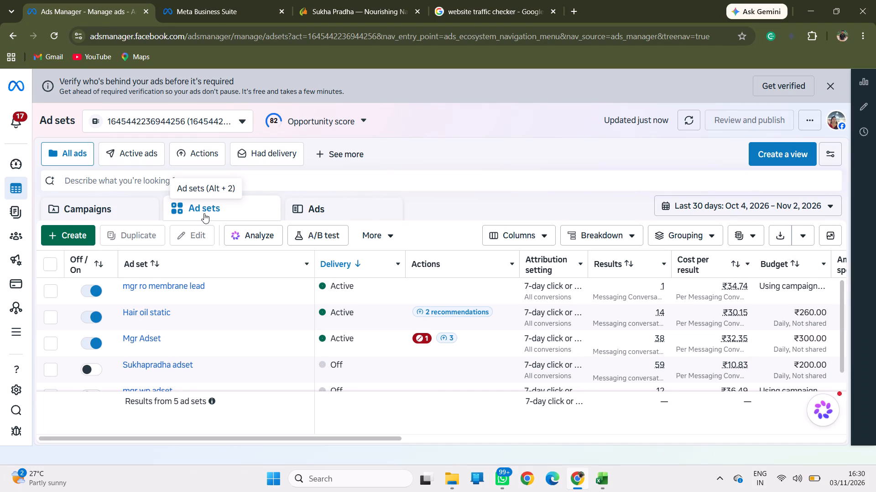
click(121, 215)
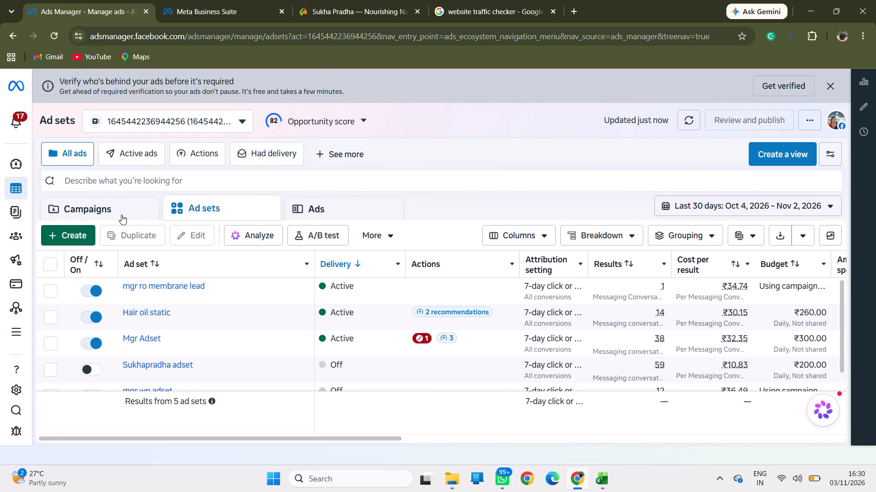
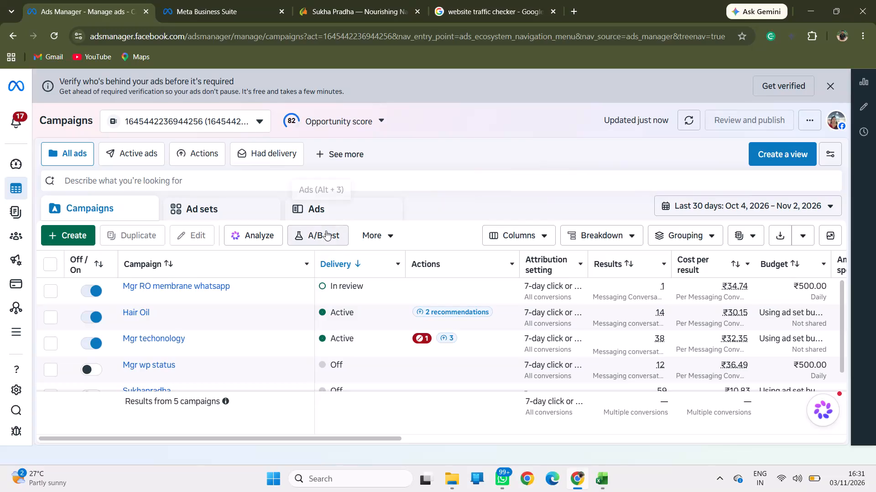
Open the account's list of ads to check their delivery status.
click(302, 205)
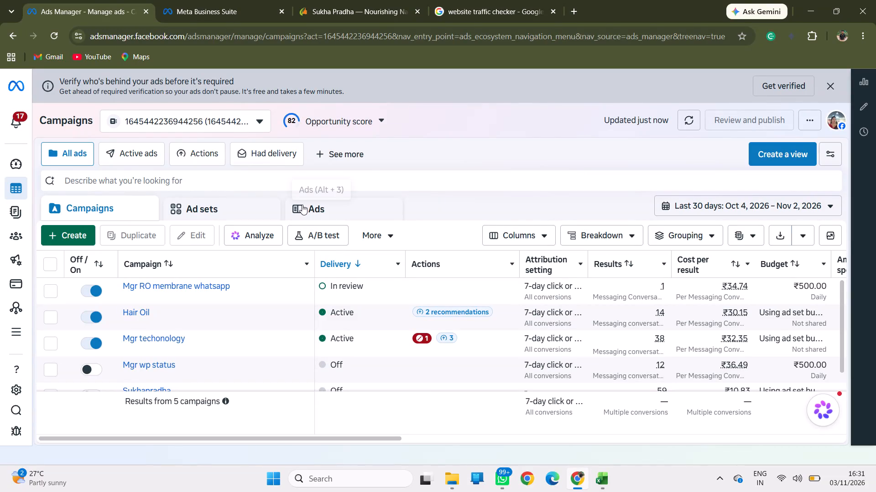